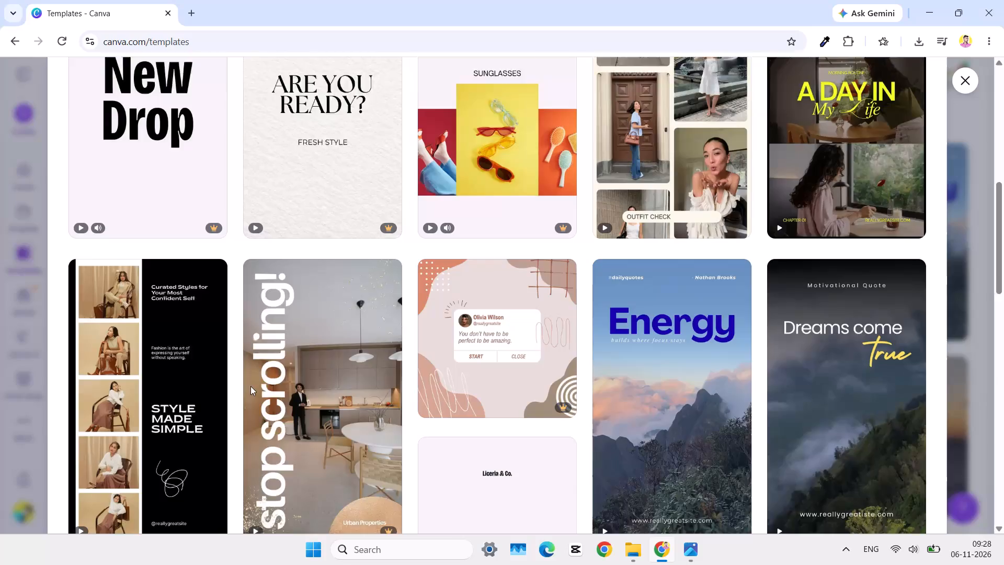
Browse the template gallery for a suitable Instagram Reel design, examining the quote, fashion, lifestyle and promotional layouts.
scroll(299, 386, down, 1)
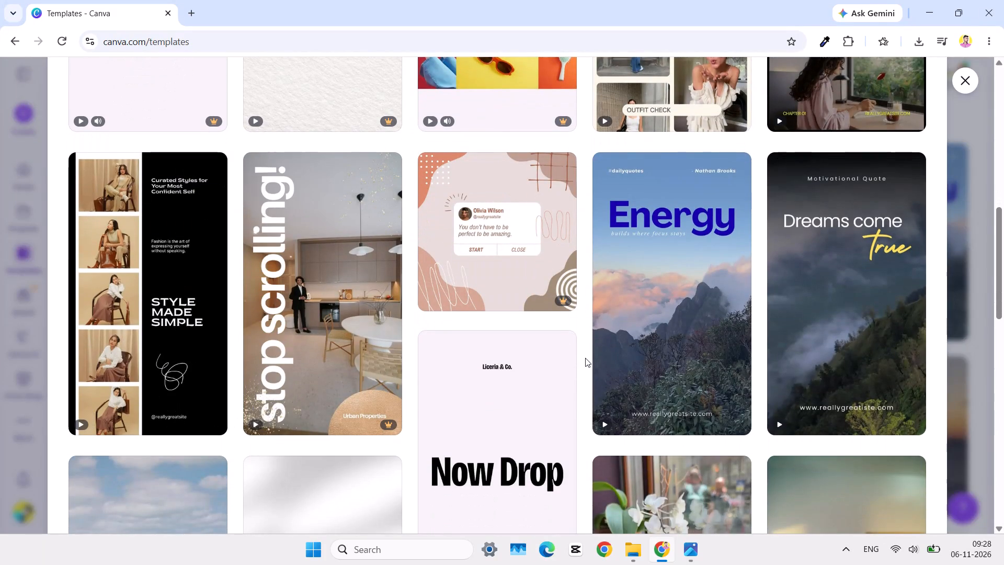
scroll(585, 358, down, 4)
scroll(582, 358, up, 1)
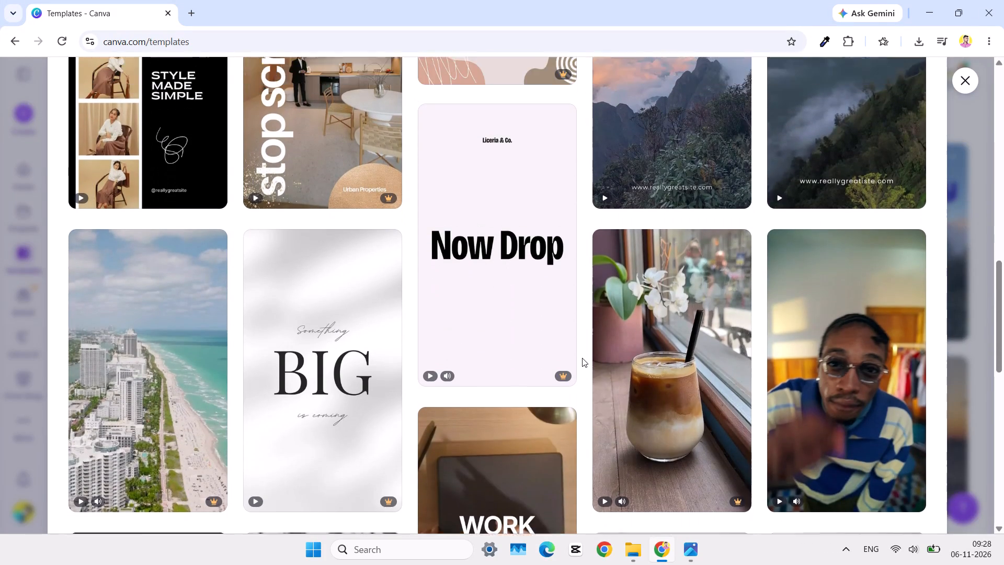
scroll(582, 358, down, 5)
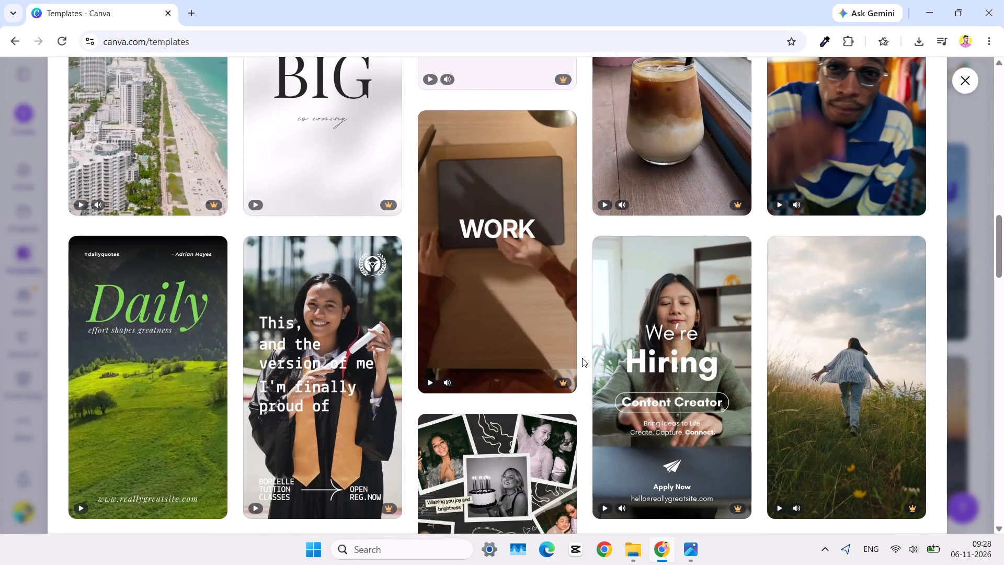
scroll(582, 358, down, 2)
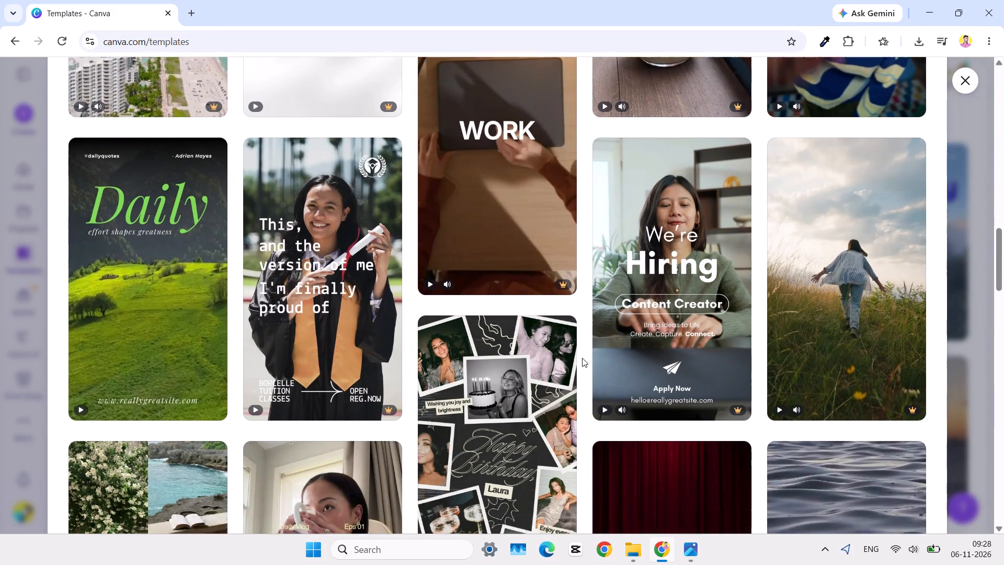
scroll(582, 358, down, 4)
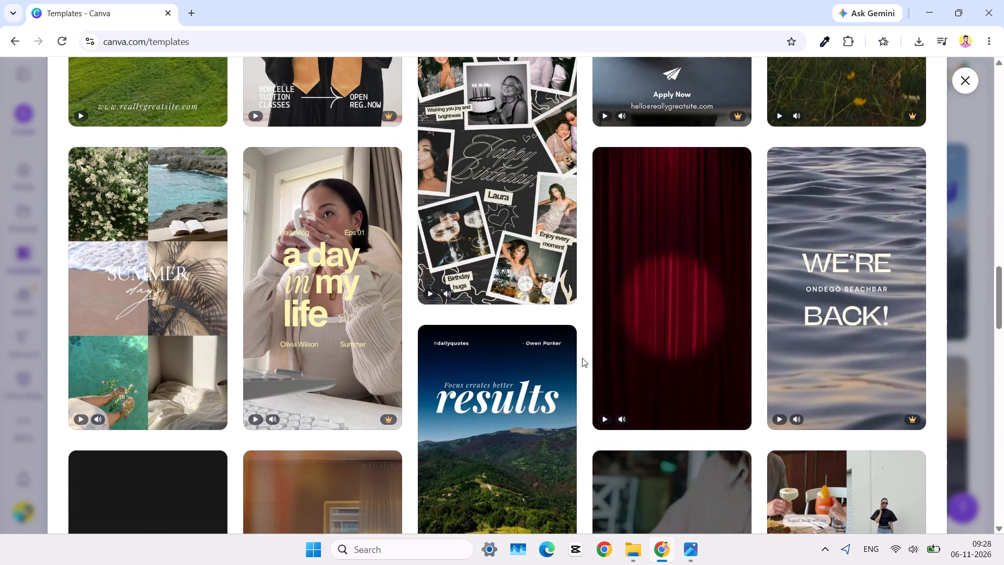
scroll(582, 358, down, 3)
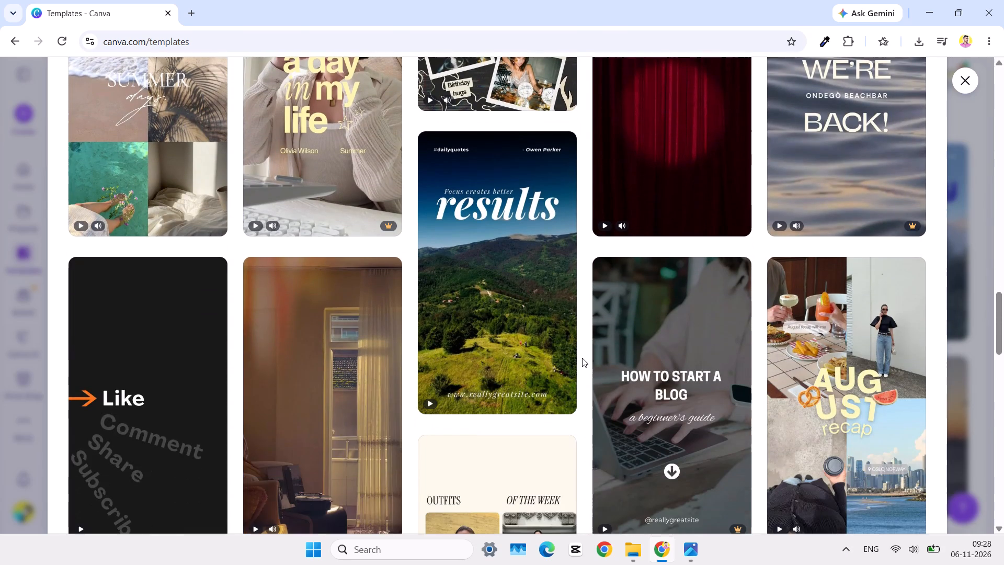
scroll(582, 358, down, 4)
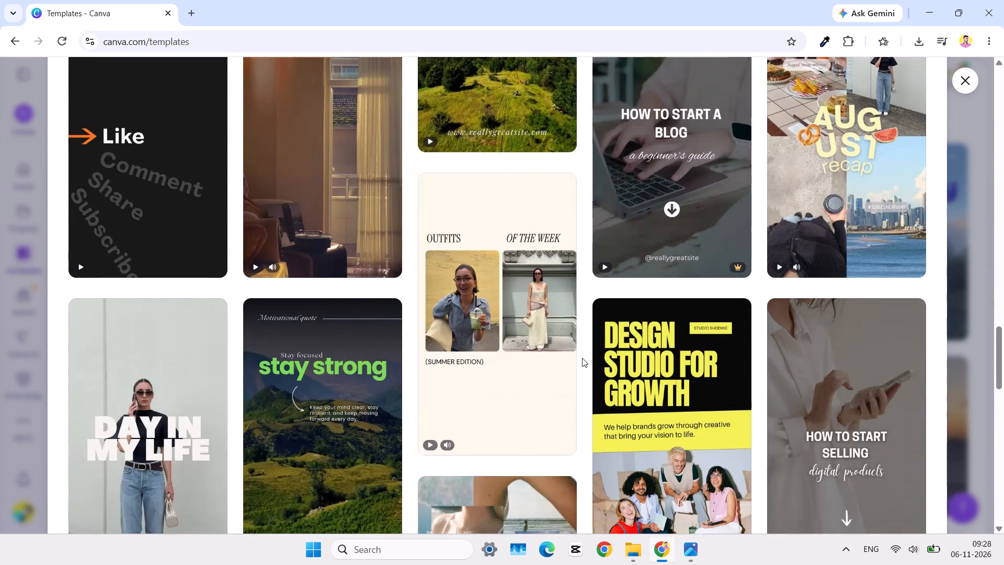
scroll(582, 358, down, 2)
Open the Cream and Black Minimalist Communication Instagram Reel template as an editable design.
scroll(582, 358, up, 20)
scroll(582, 358, up, 1)
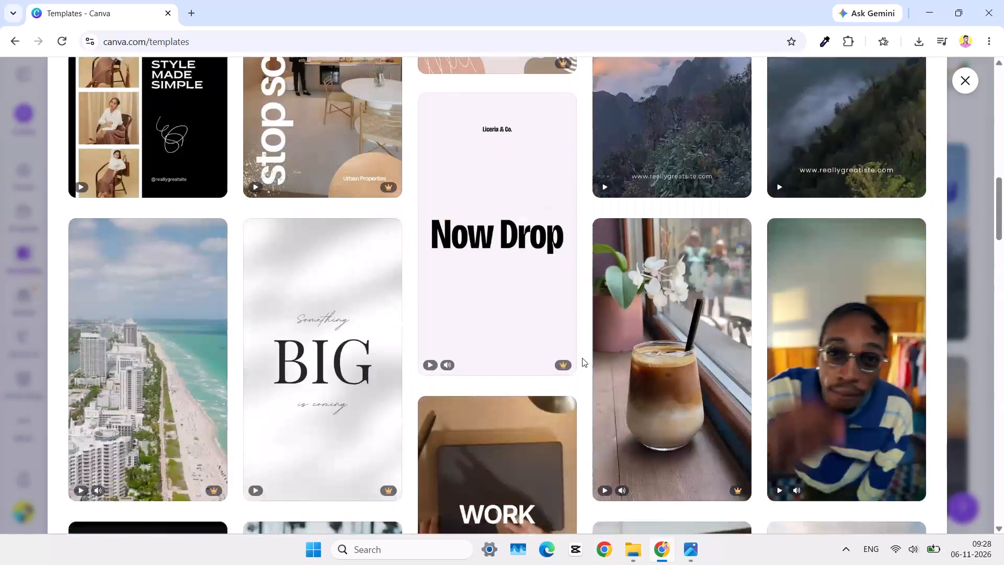
scroll(582, 358, up, 20)
scroll(582, 358, up, 2)
click(767, 227)
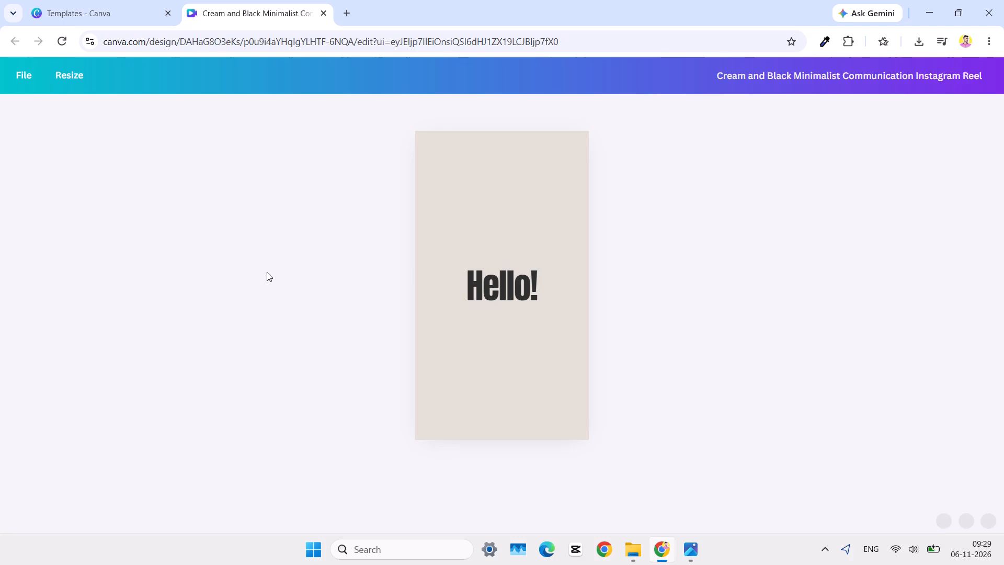
Switch to the Photos window showing Screenshot (85).png and close it.
click(701, 549)
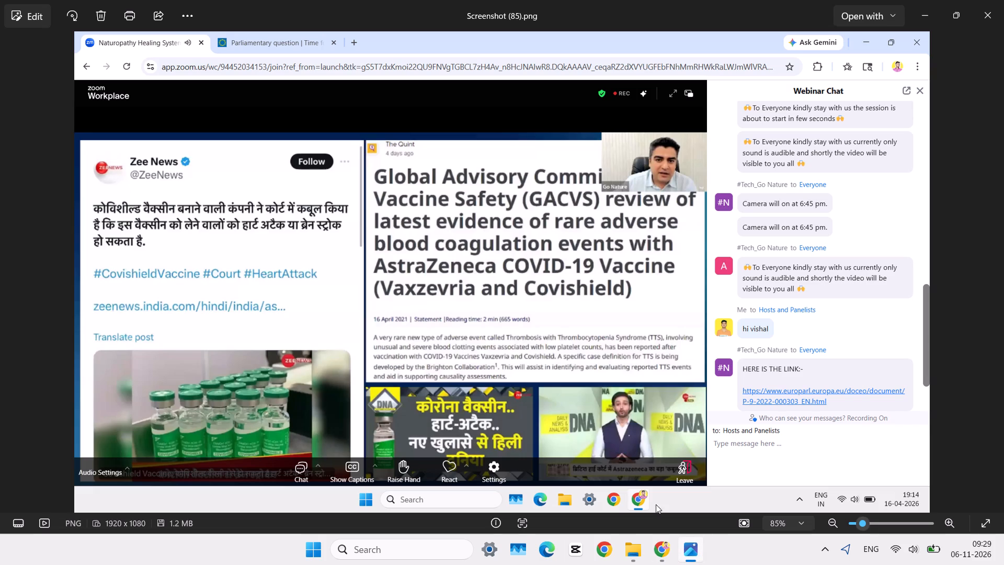
click(1003, 0)
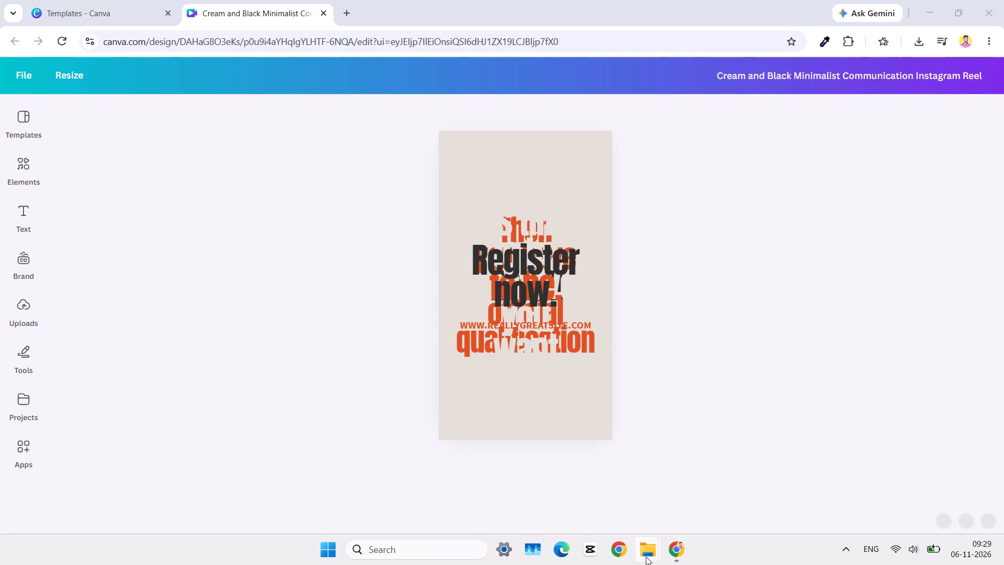
Close the Gallery window of File Explorer and bring up its Home window.
click(646, 557)
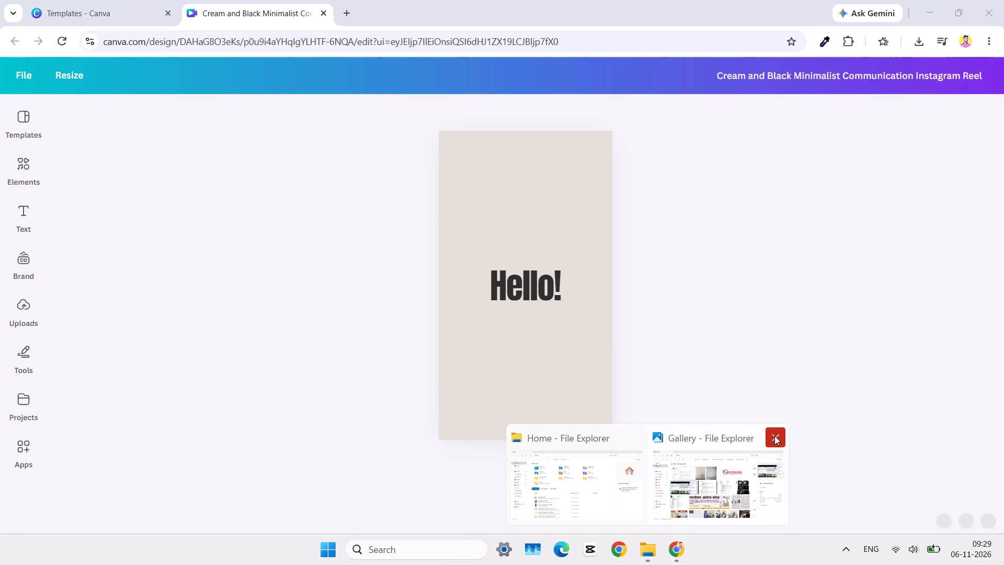
click(774, 436)
click(671, 488)
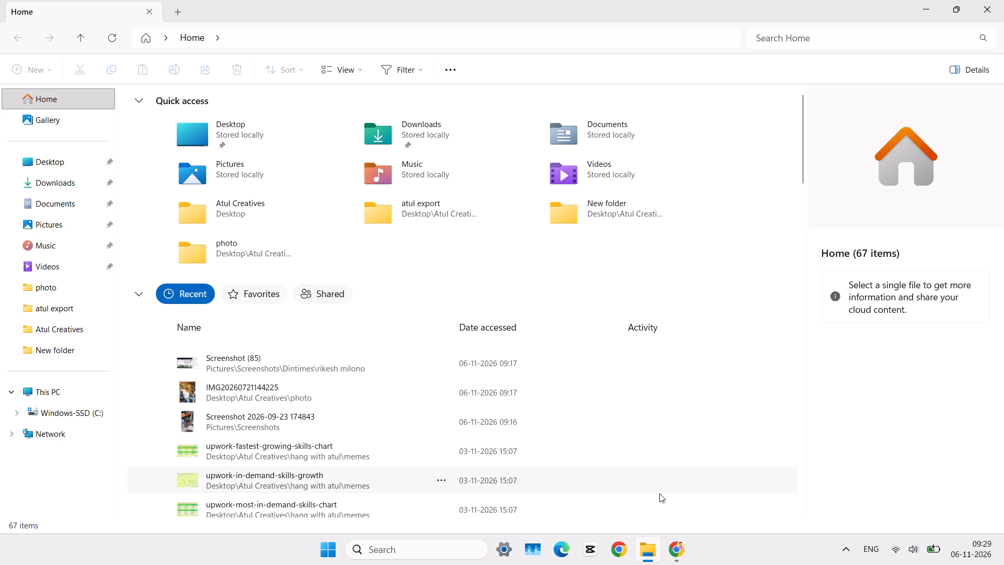
Switch to the Canva reel design in Chrome and dismiss the browser extension promotion in the uploads.
click(680, 553)
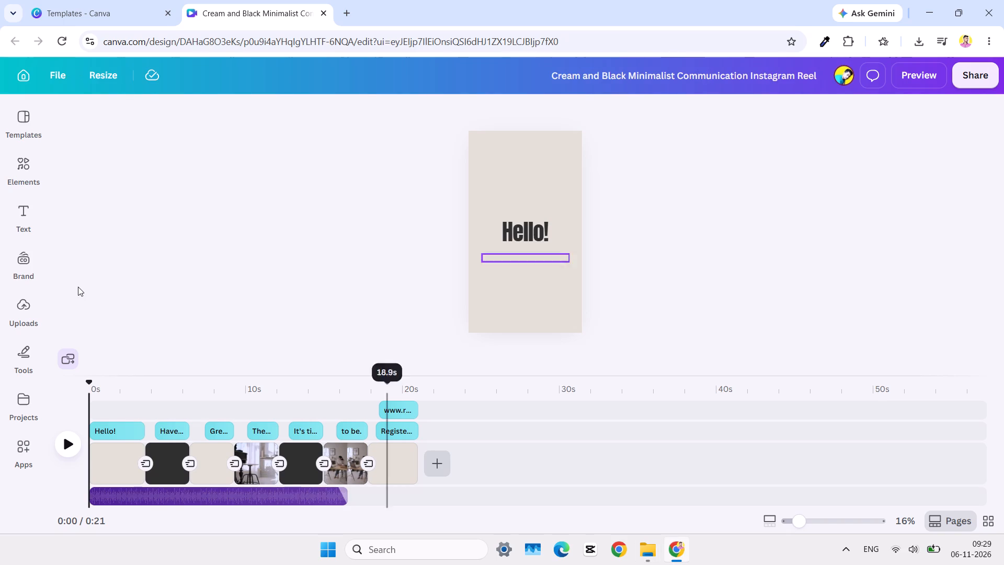
click(24, 306)
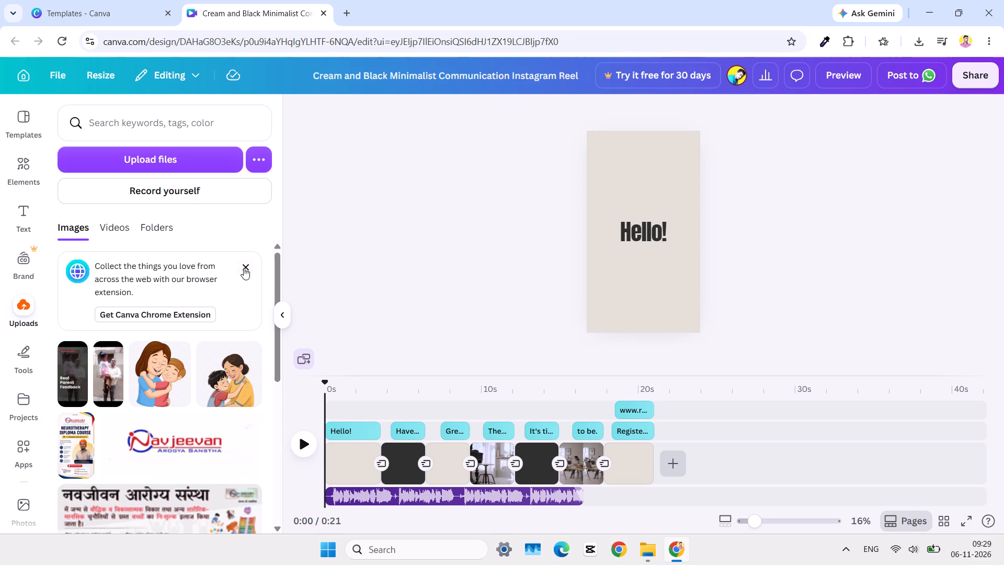
click(247, 268)
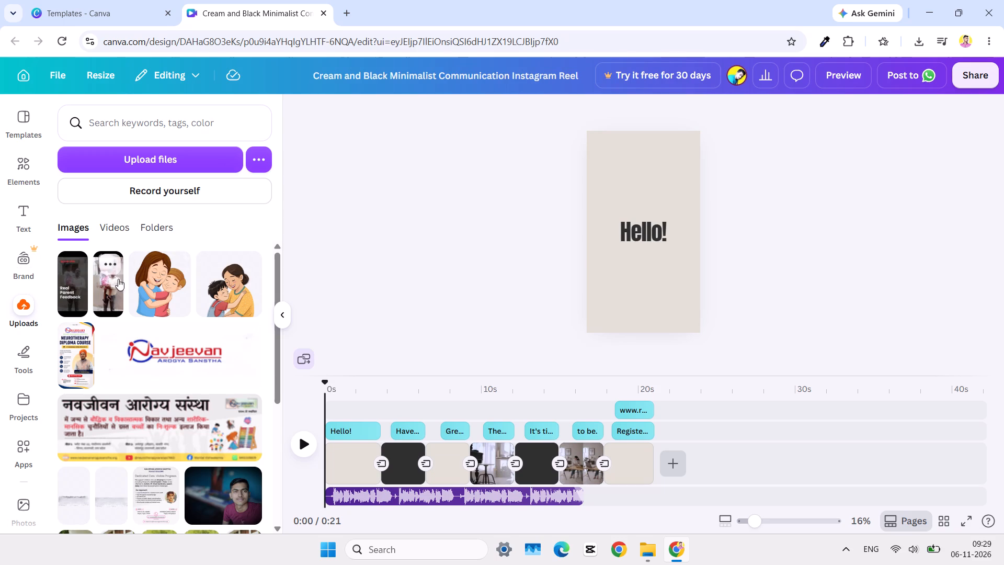
Move the two dark portrait photos at the start of the uploaded images, including the "Real Parent Feedback" screenshot, to Trash.
click(76, 263)
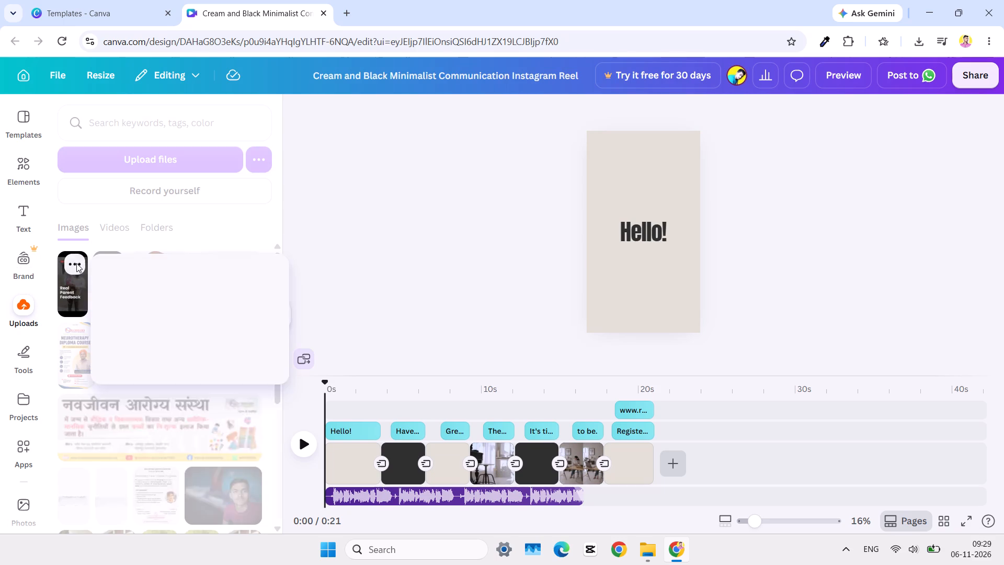
click(145, 481)
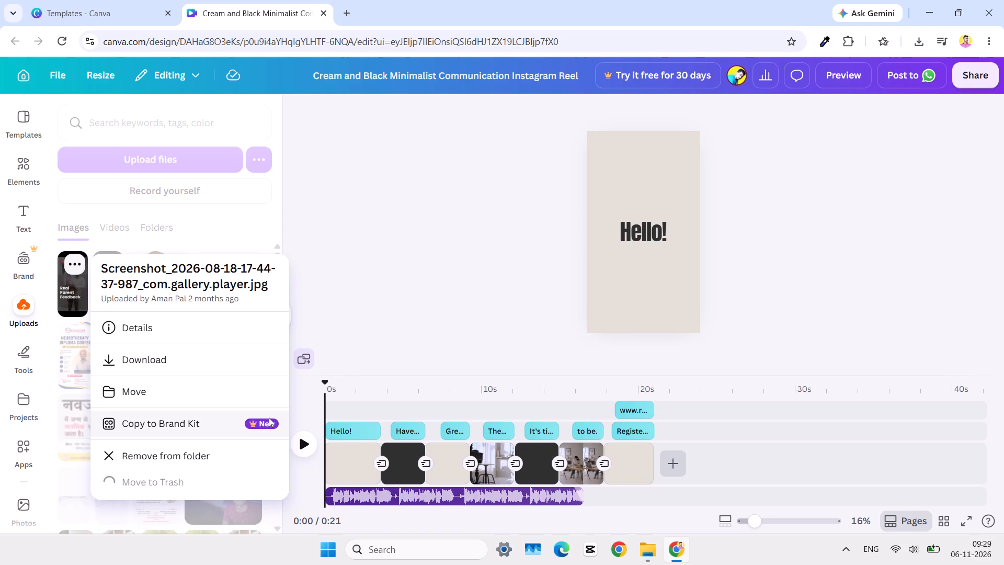
click(82, 265)
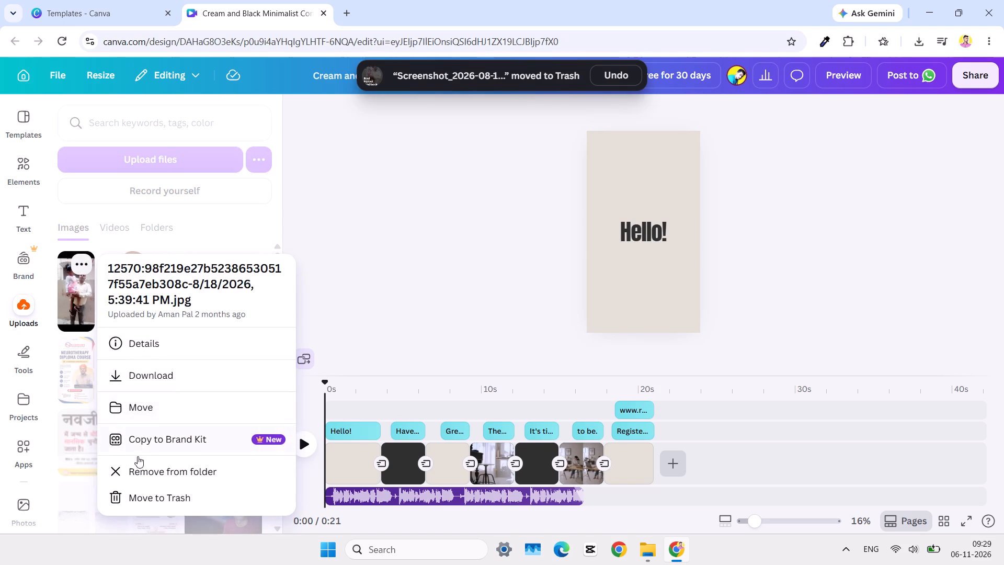
click(168, 505)
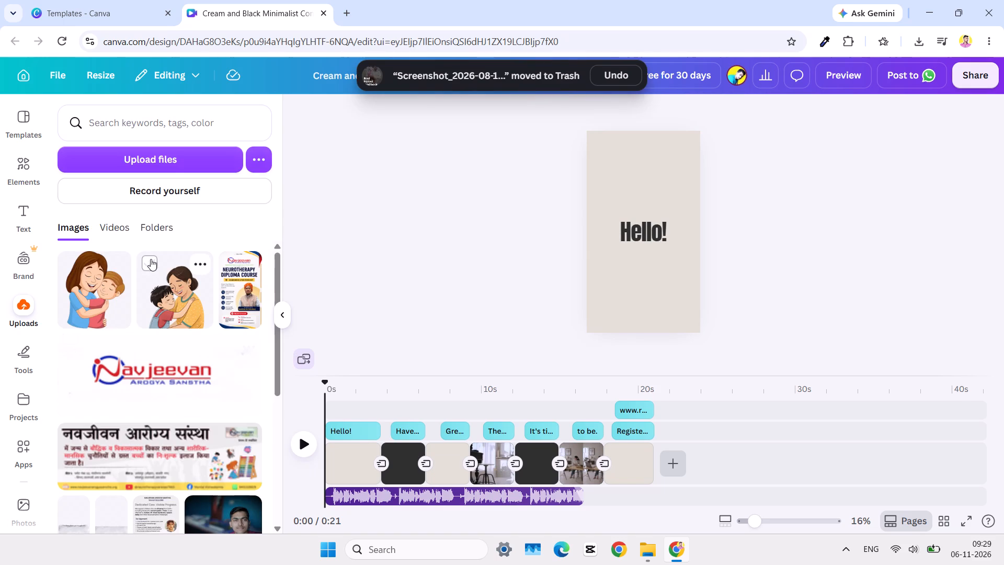
Upload today's WhatsApp video and all of today's WhatsApp images from the Downloads folder.
click(146, 161)
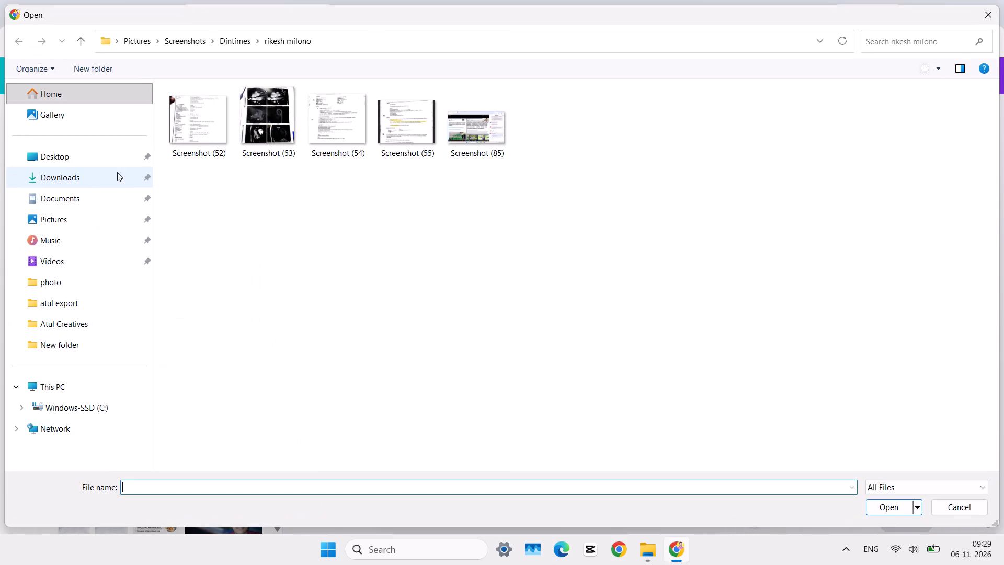
click(83, 187)
drag(160, 124, 227, 246)
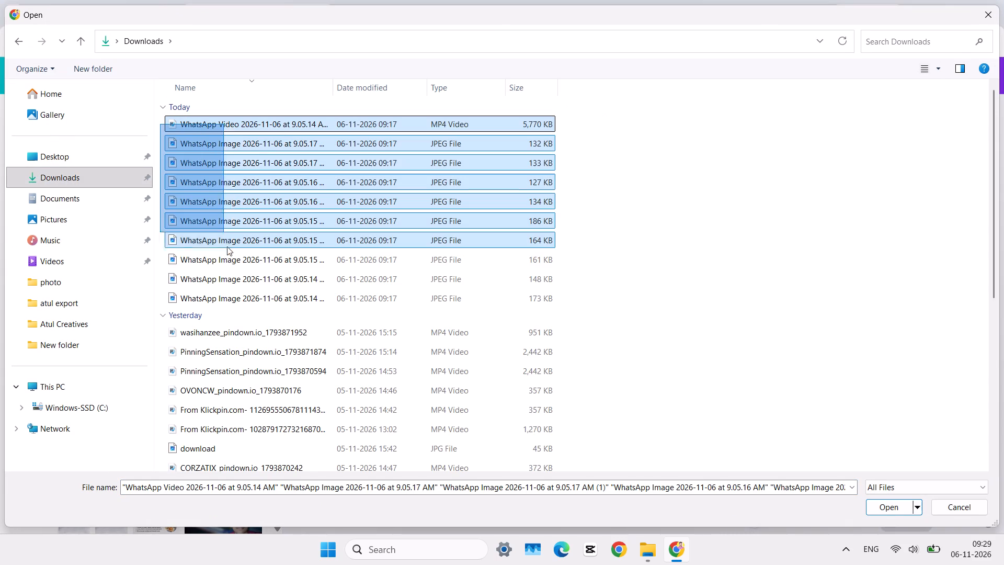
drag(227, 246, 236, 296)
click(902, 508)
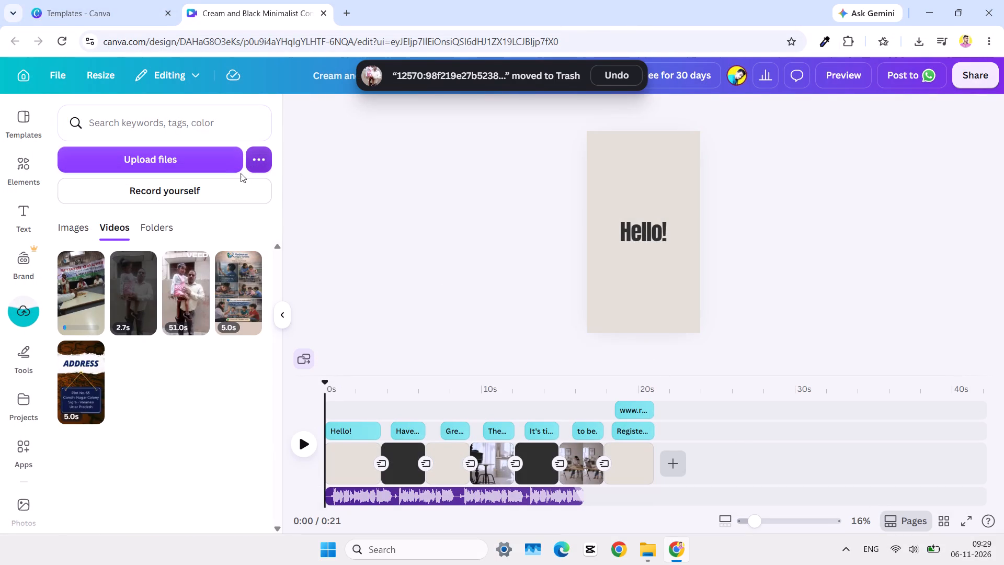
Select the older 2.7 s, 51.0 s and 5.0 s clips beside the new upload in the first row of uploaded videos.
click(124, 264)
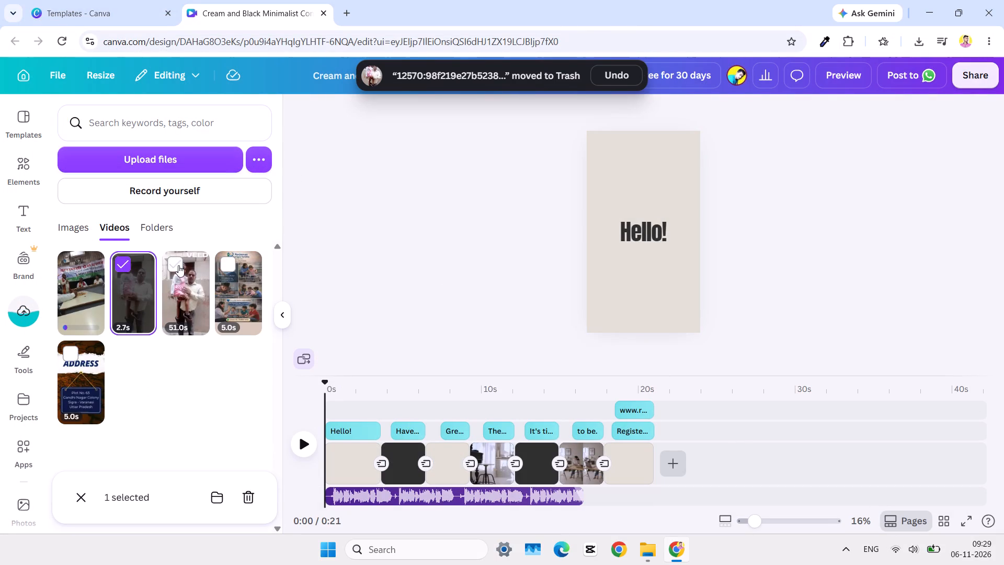
click(179, 265)
click(228, 267)
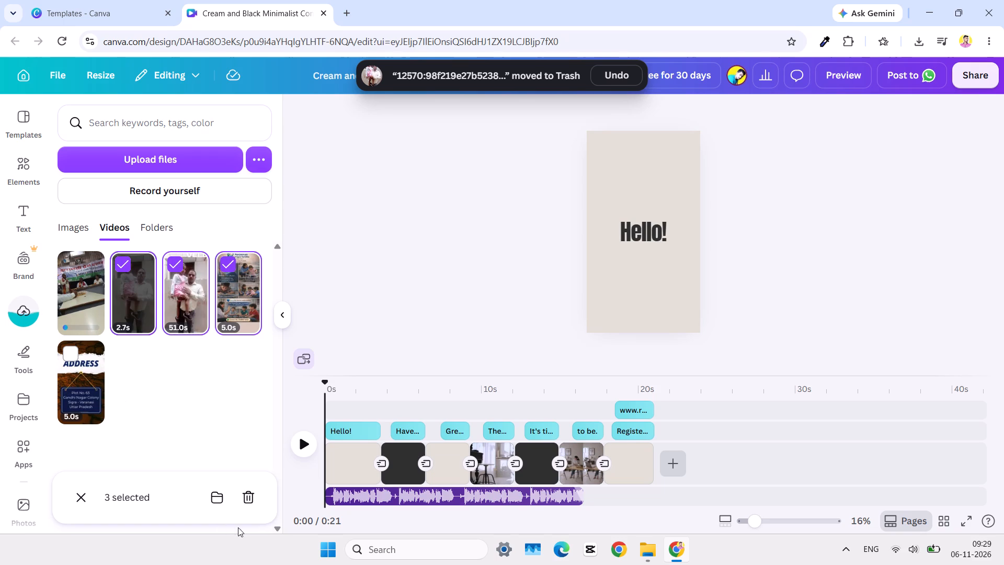
Move the three selected uploaded videos (2.7s, 51.0s and 5.0s) to Trash.
click(256, 501)
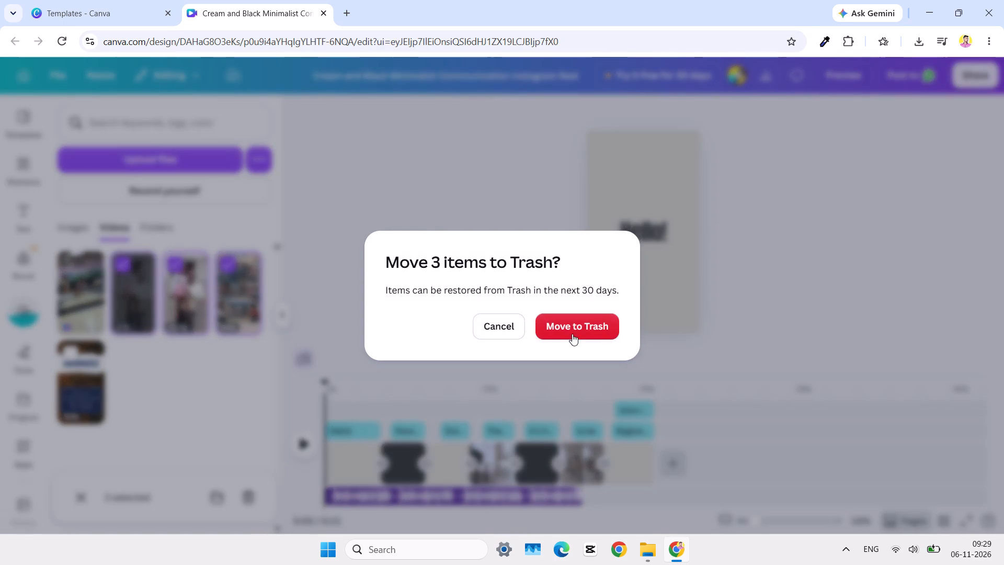
click(572, 334)
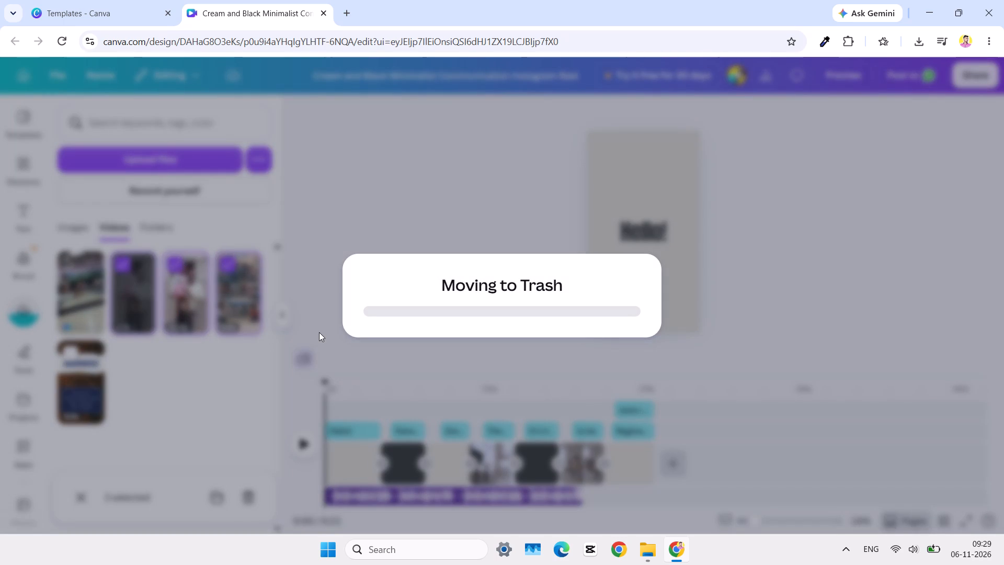
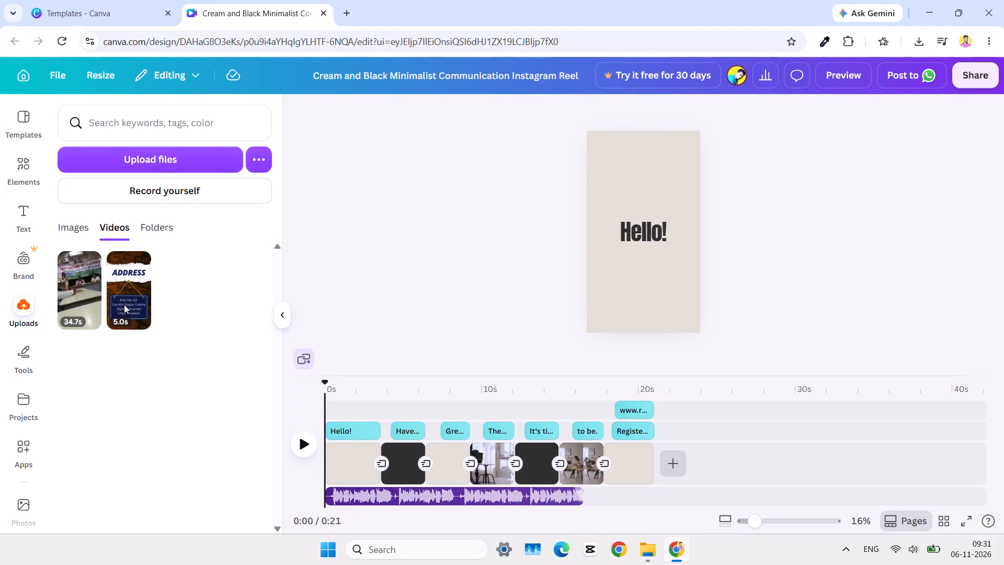
Bring up the uploaded images and play the reel from its start to review the template's scenes and text.
click(83, 229)
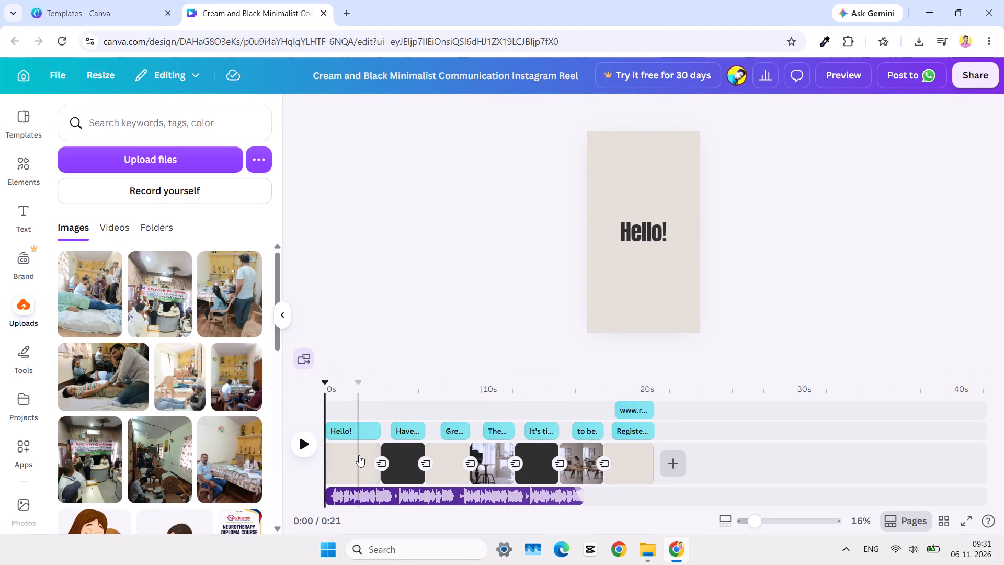
click(302, 445)
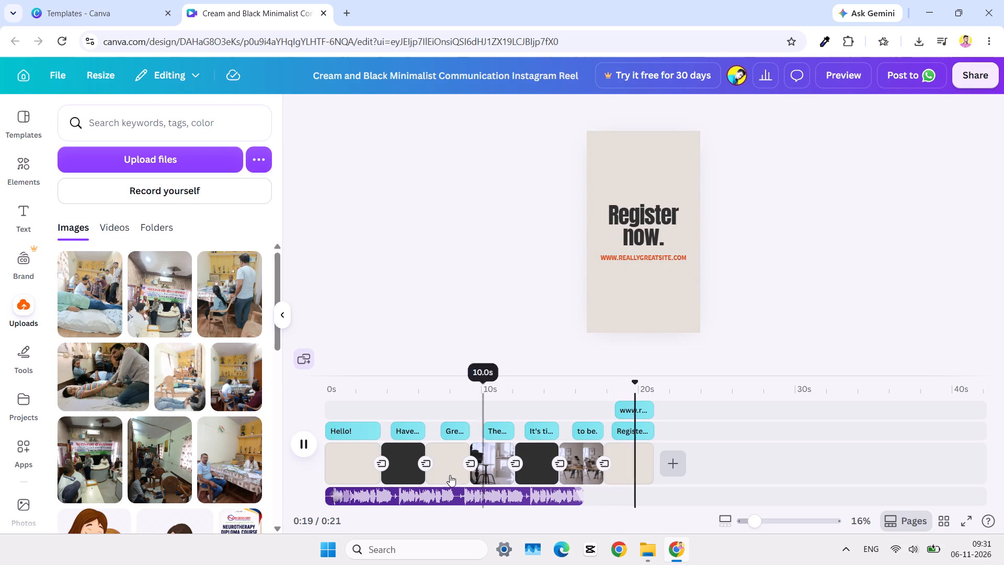
click(340, 462)
click(303, 449)
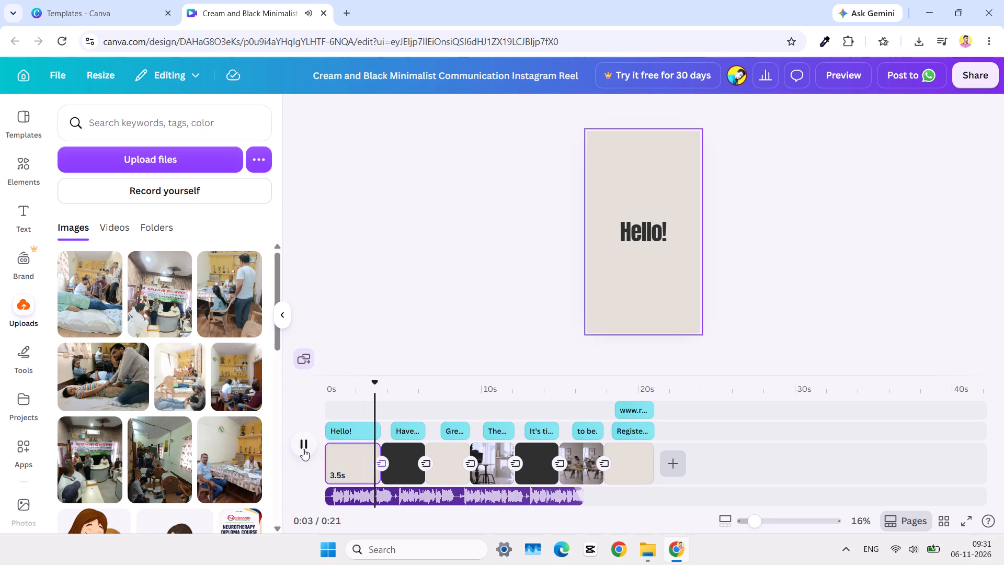
click(303, 449)
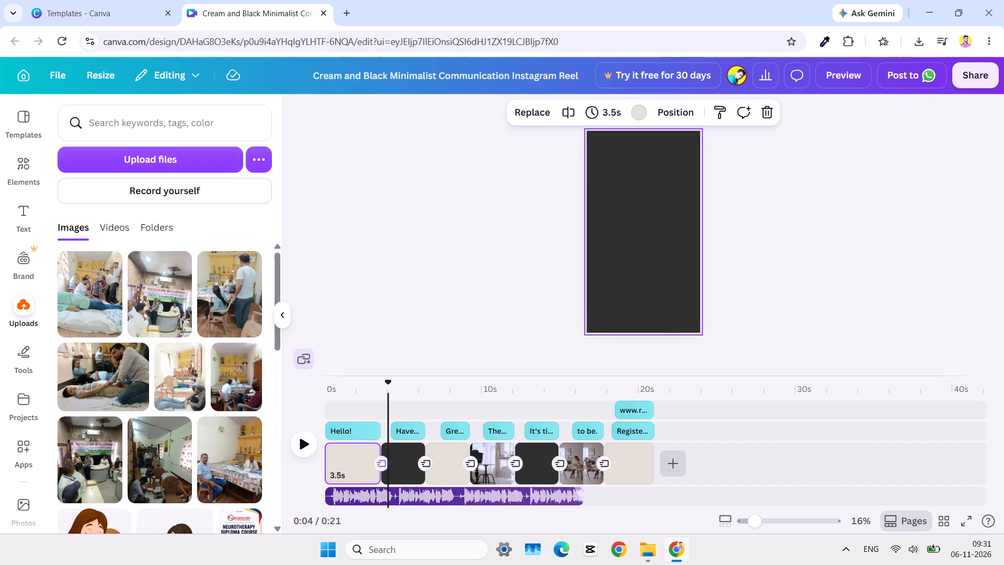
drag(389, 384, 314, 391)
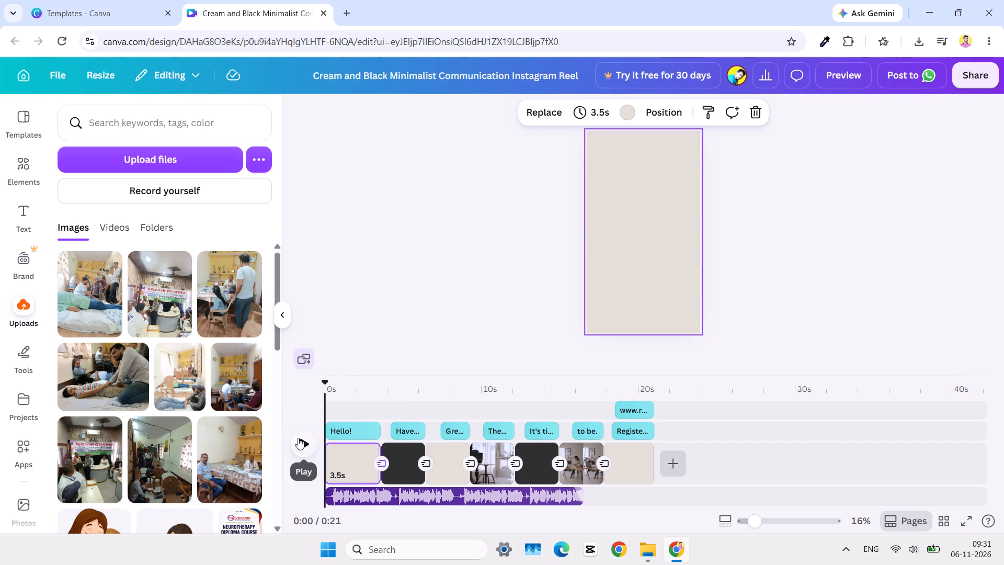
click(298, 438)
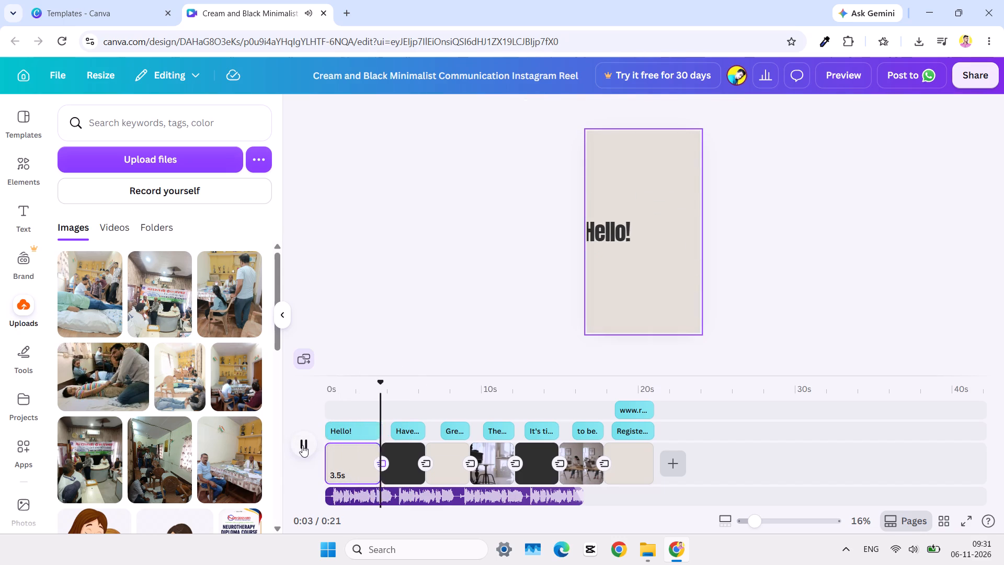
click(302, 445)
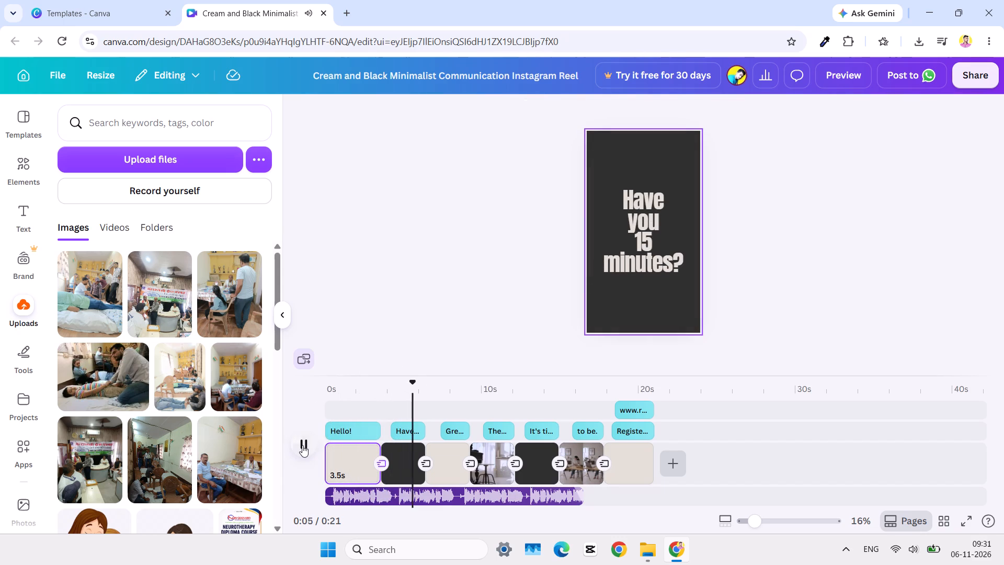
Fill the first page's background with the uploaded pink-banner meeting photo and the second page's with the seated group before the trophy shelves.
scroll(167, 423, up, 3)
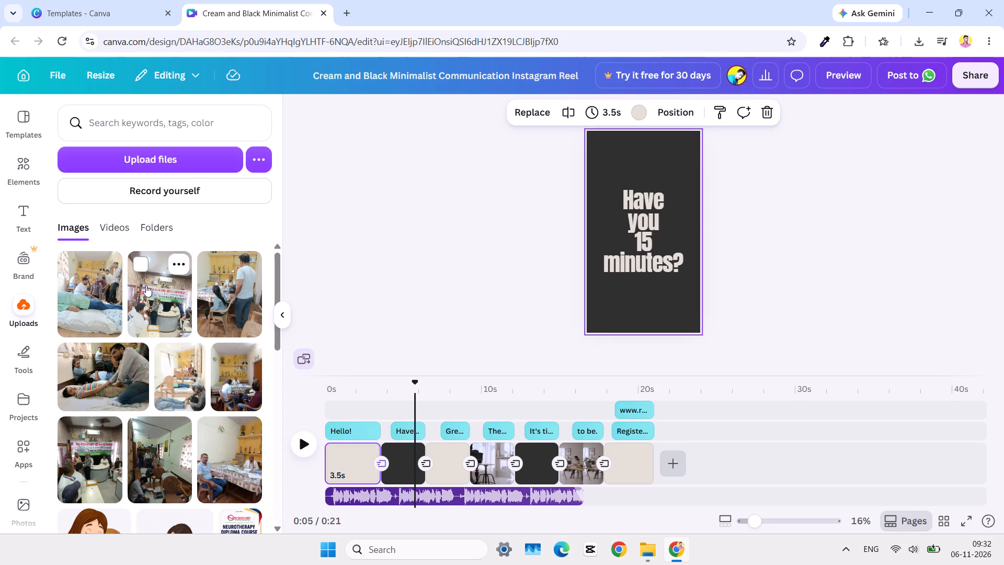
drag(153, 299, 188, 309)
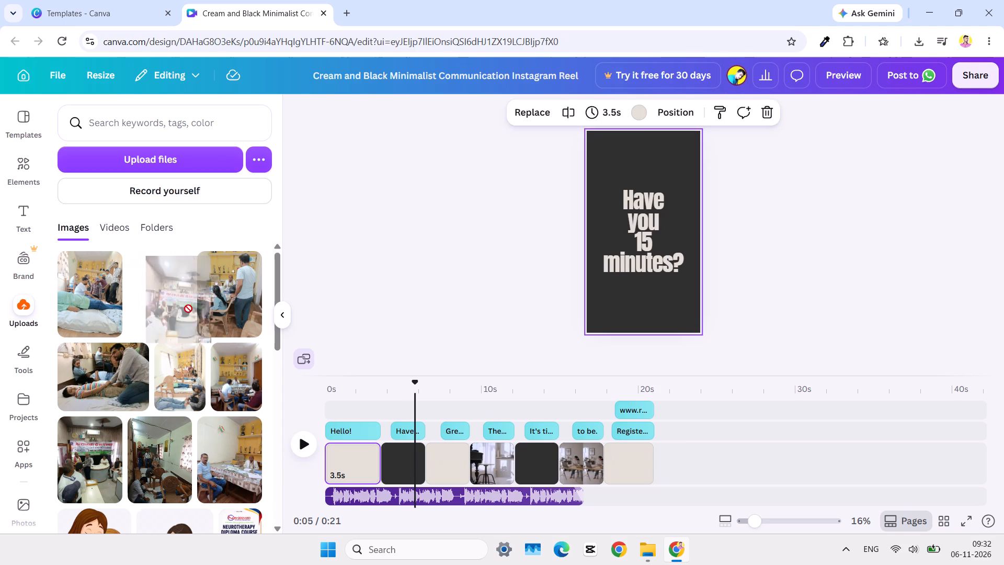
drag(188, 309, 342, 455)
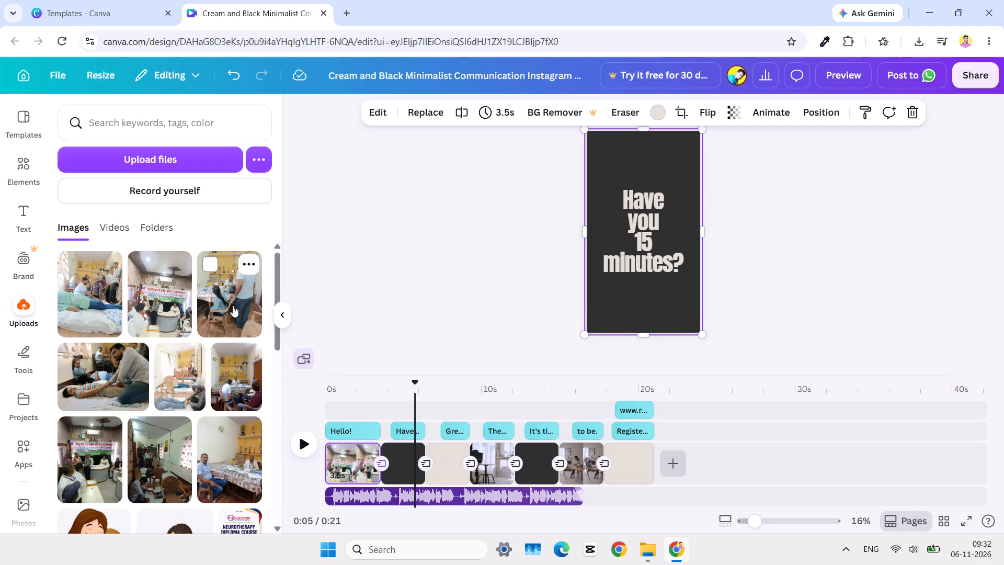
drag(235, 384, 266, 380)
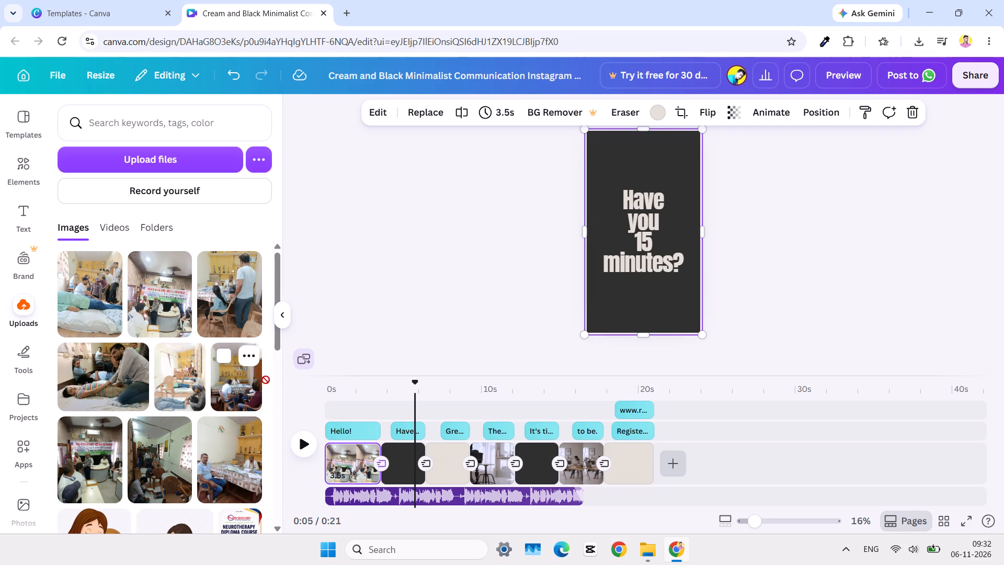
drag(266, 380, 401, 460)
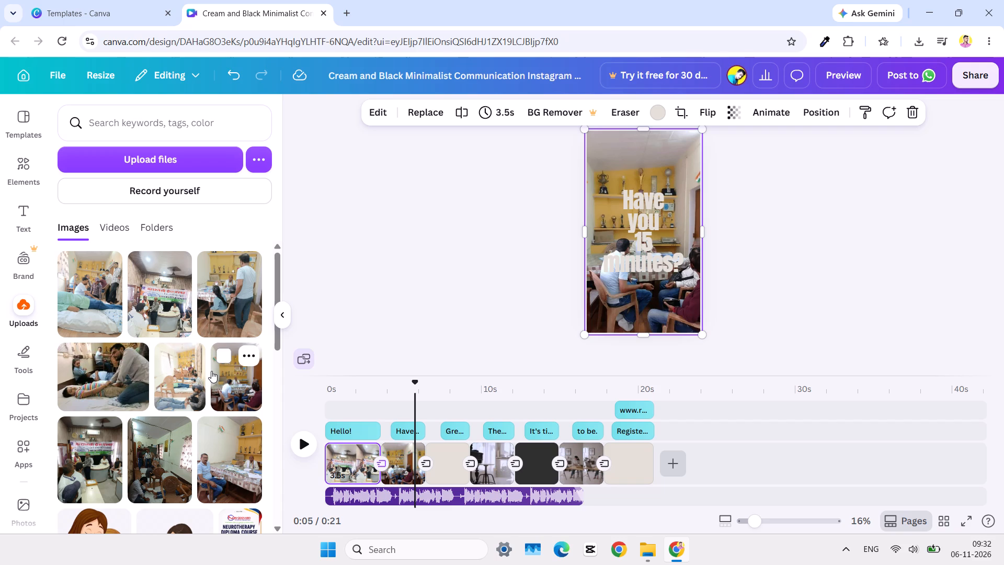
Fill the third page's background with the photo of the man seated beside the long table, and the fifth's with the green-banner meeting photo.
scroll(211, 371, down, 1)
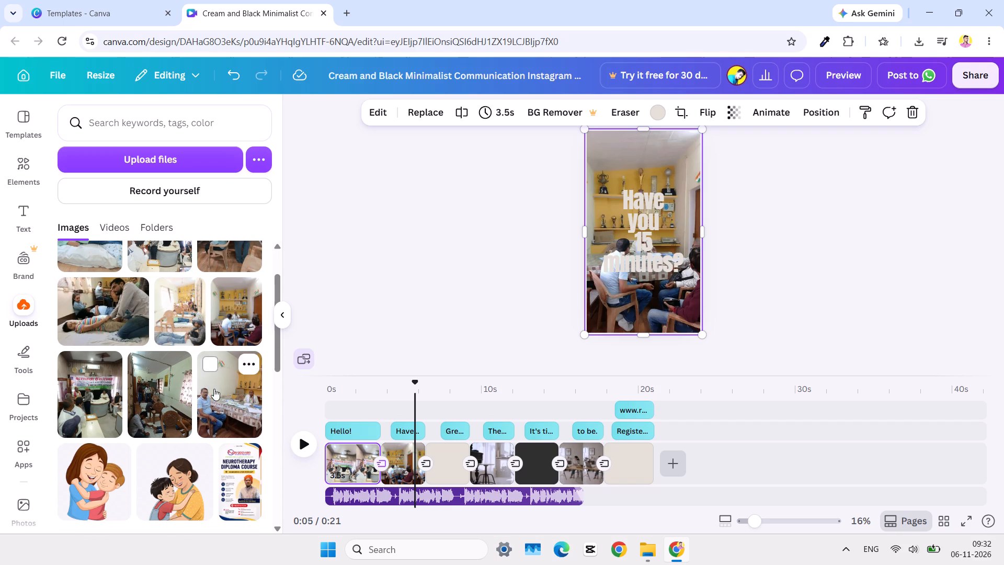
drag(215, 390, 452, 454)
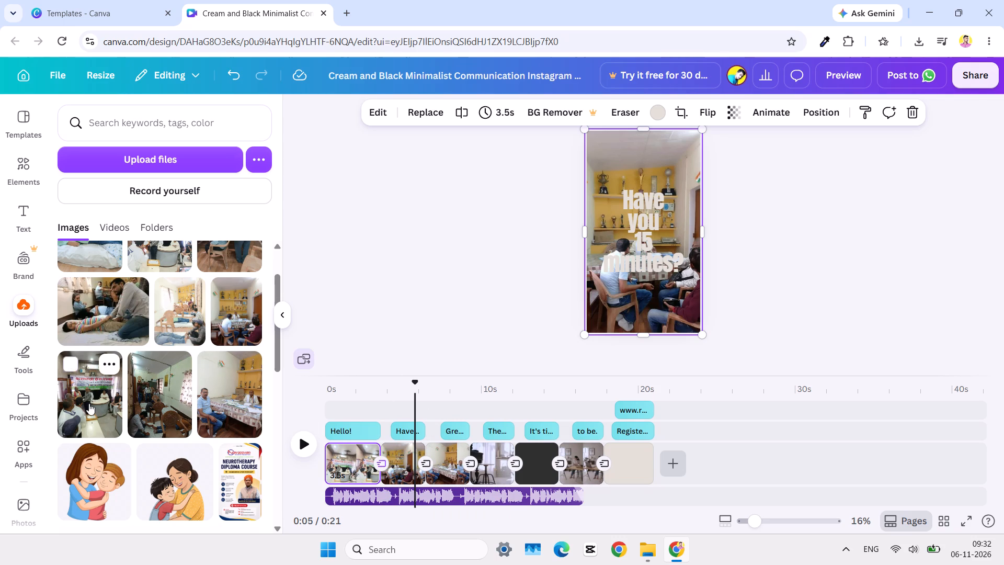
drag(89, 400, 476, 457)
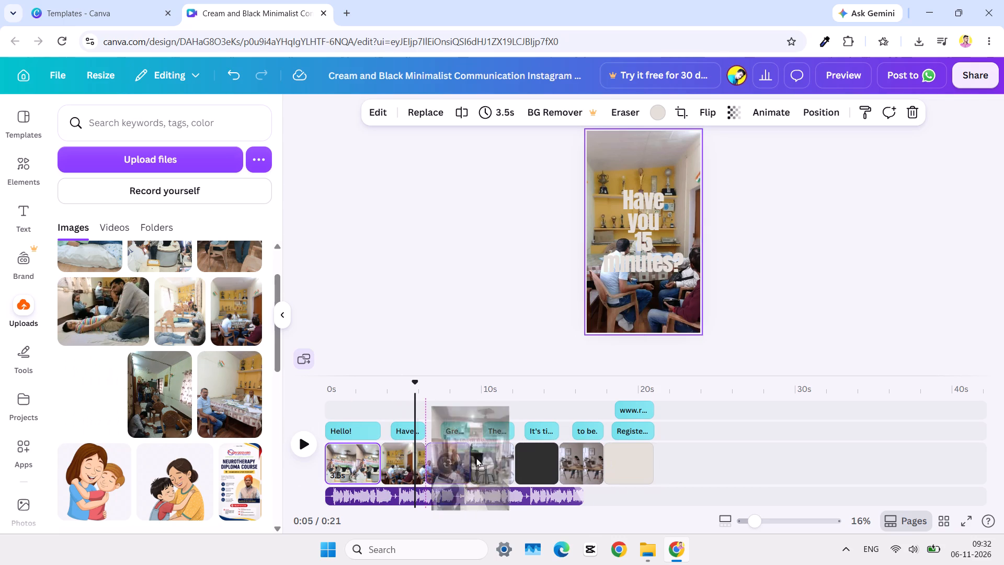
drag(476, 457, 490, 459)
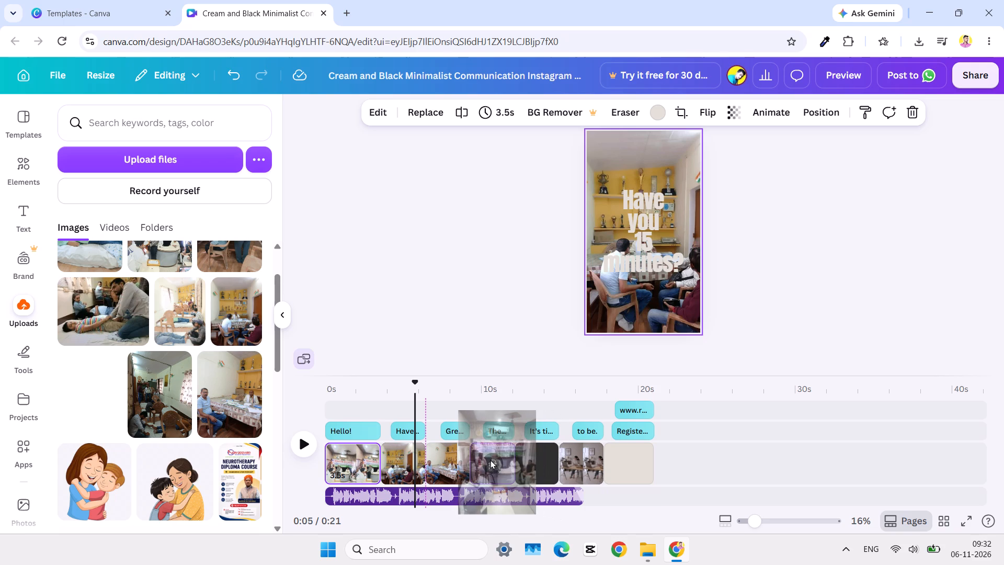
drag(490, 459, 533, 460)
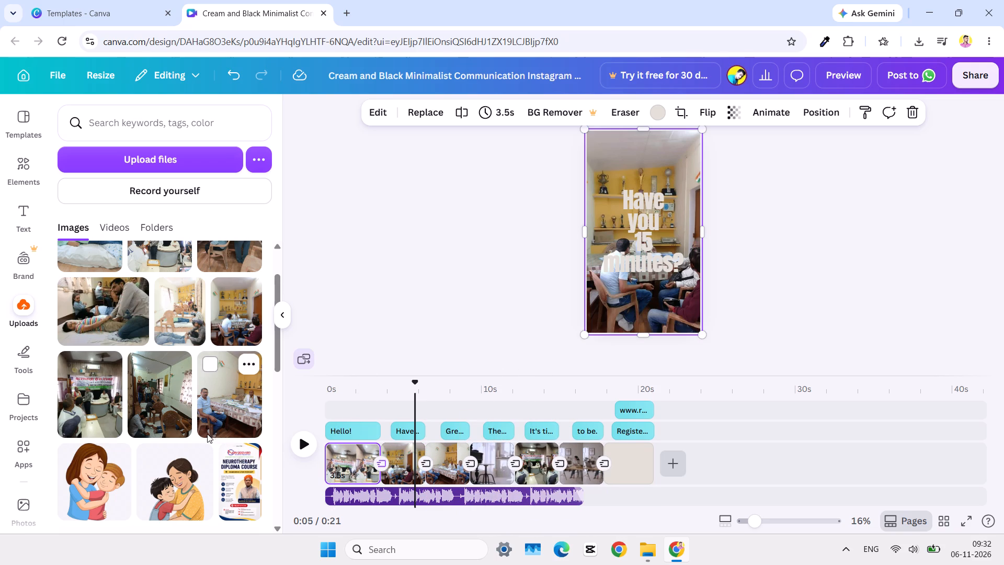
Fill the fourth page's background with the green-walled room photo, and the sixth's with the man standing beside a seated girl.
drag(164, 403, 162, 398)
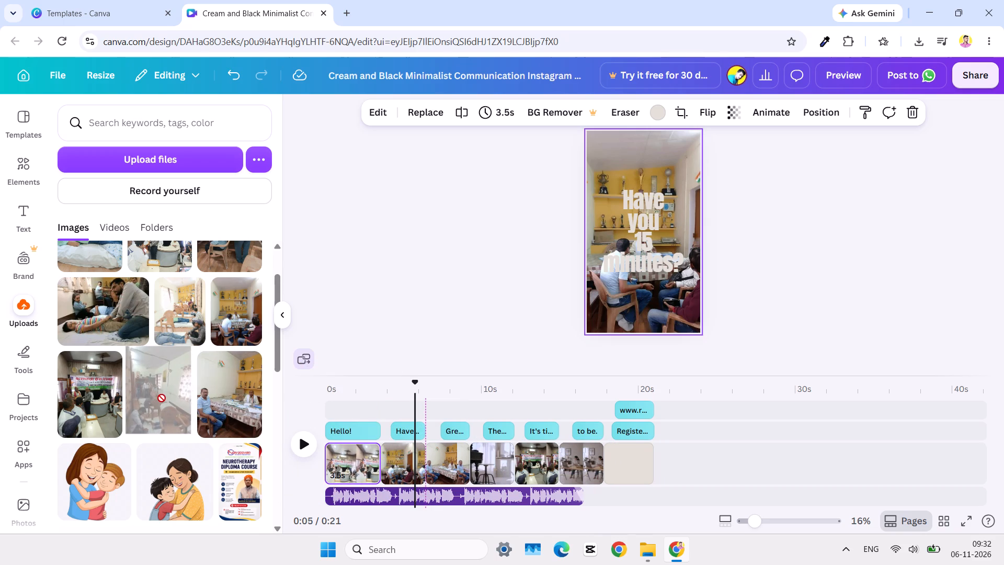
drag(162, 398, 492, 459)
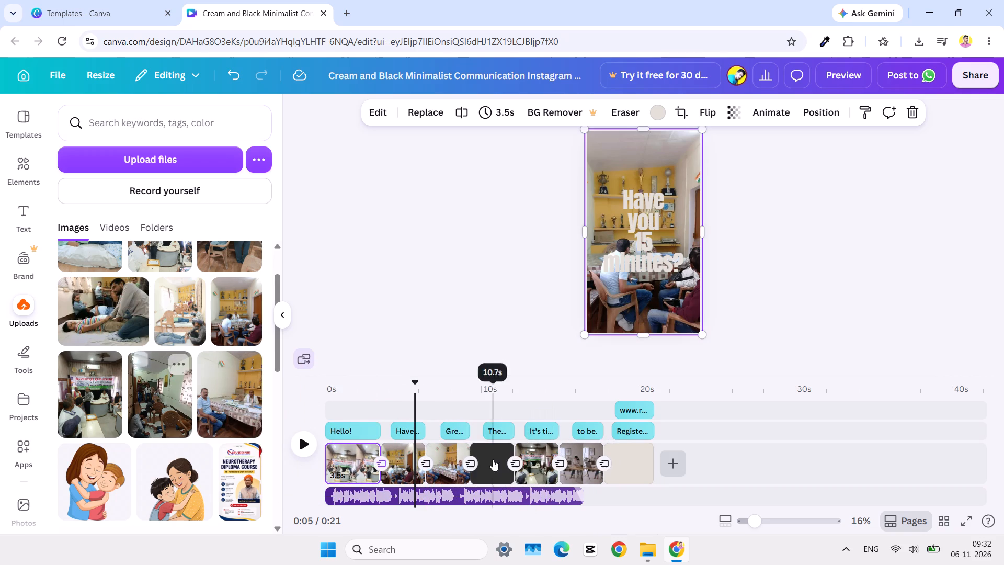
scroll(209, 404, up, 2)
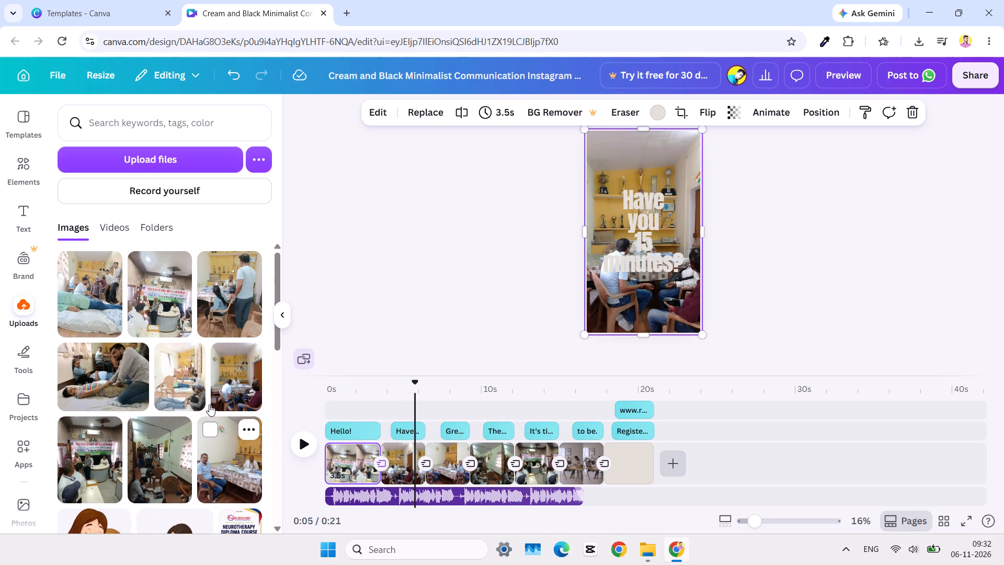
scroll(209, 404, up, 6)
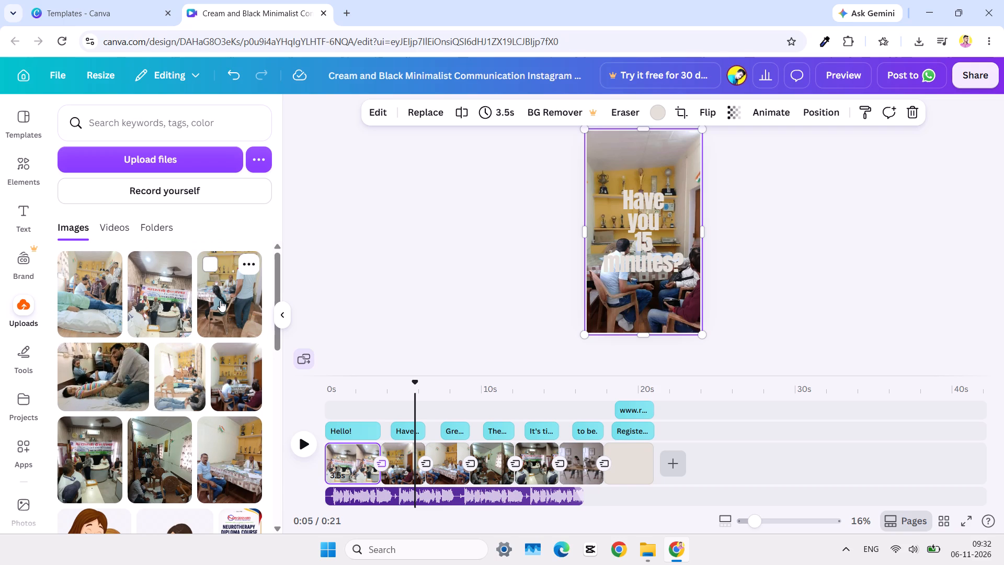
drag(225, 297, 454, 395)
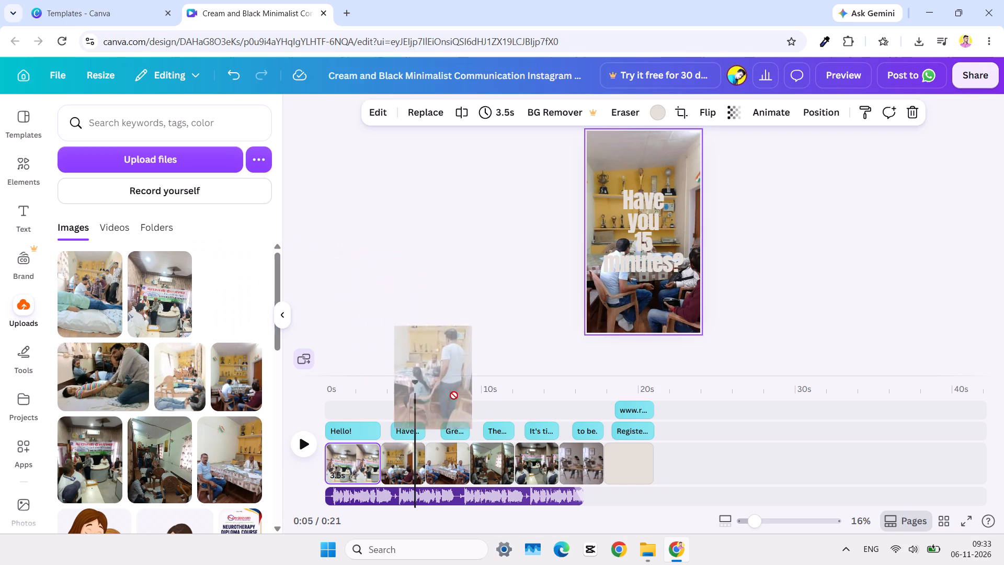
drag(454, 395, 592, 457)
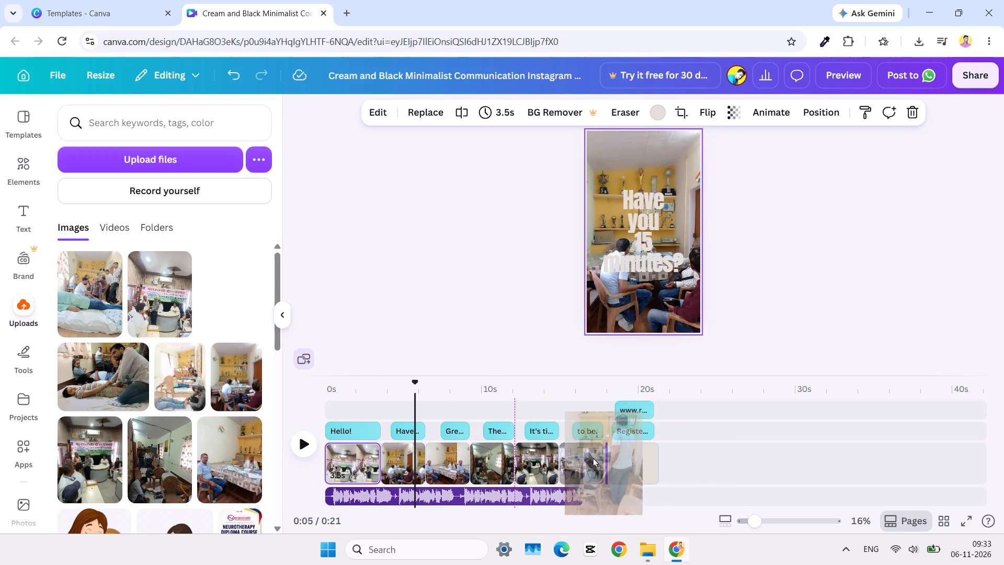
drag(592, 457, 587, 459)
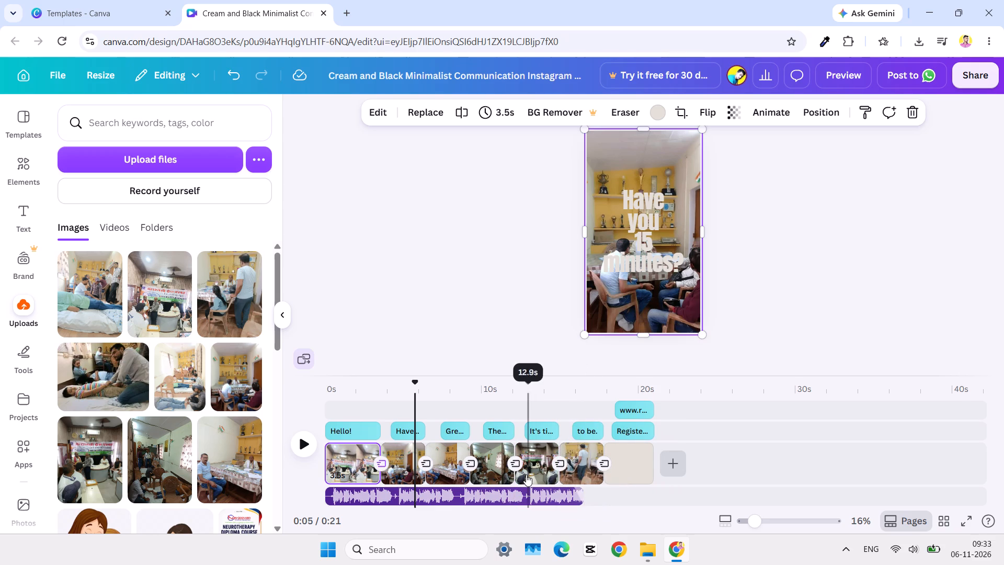
Extend the Upbeat Funk Guidelines audio track to 21.0s, matching the end of the reel.
drag(577, 495, 608, 496)
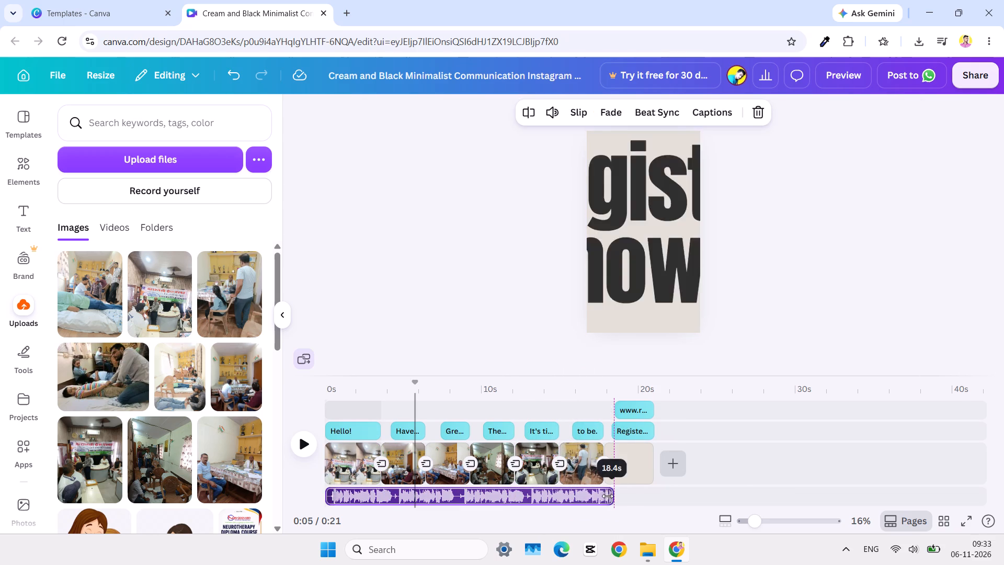
drag(608, 496, 649, 498)
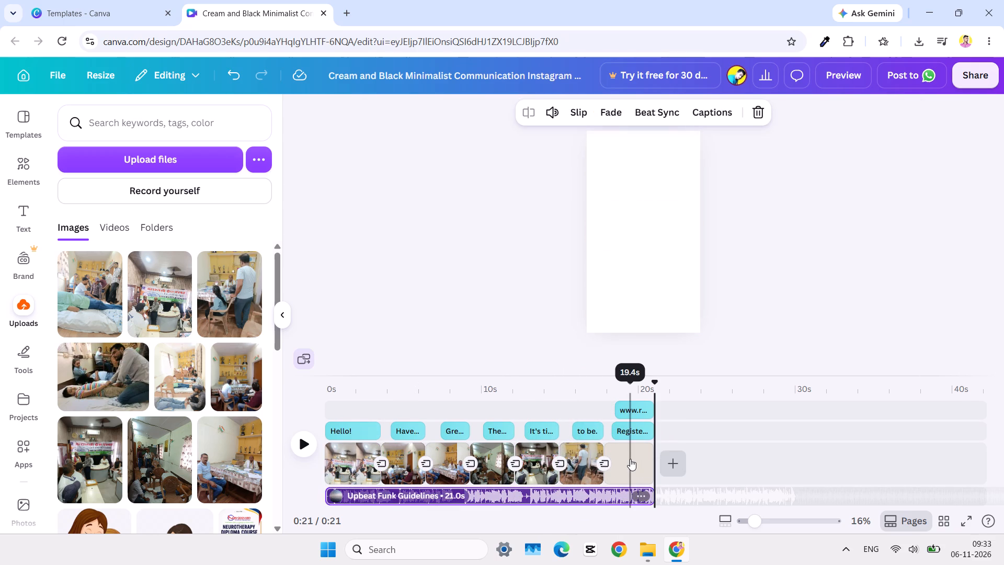
Fill the last page's background with the uploaded 34.7s meeting video.
click(630, 459)
click(104, 220)
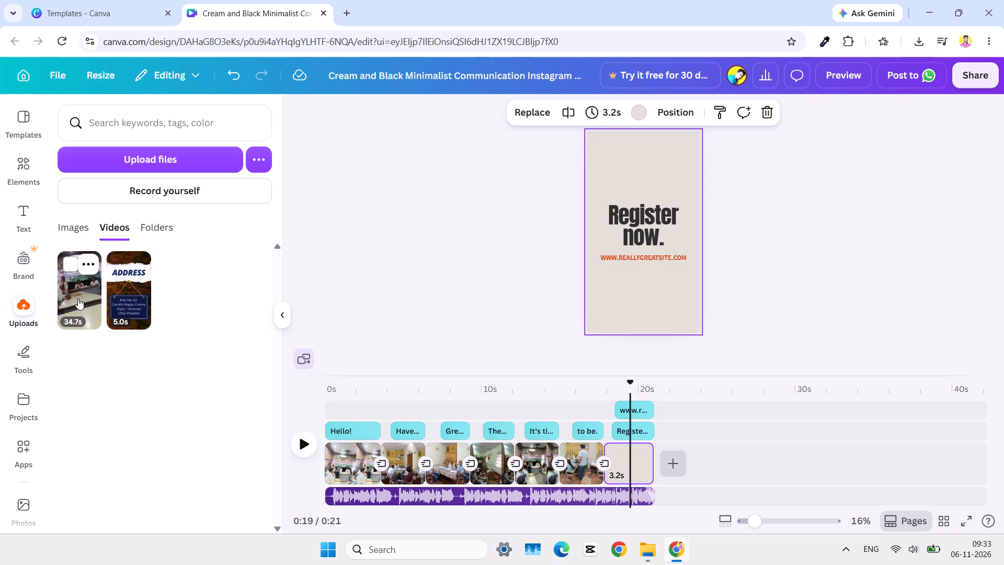
drag(78, 298, 94, 297)
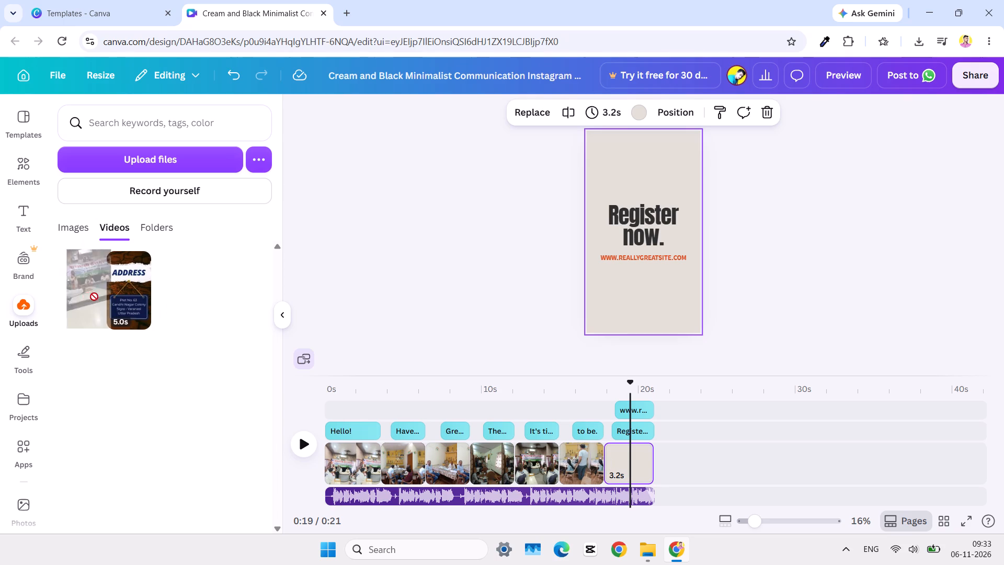
drag(94, 297, 631, 472)
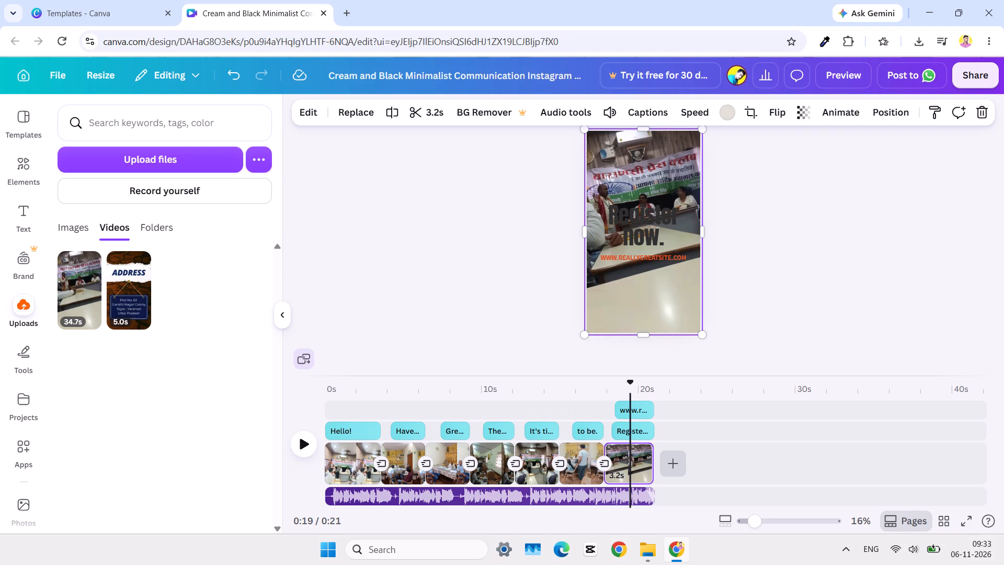
click(637, 410)
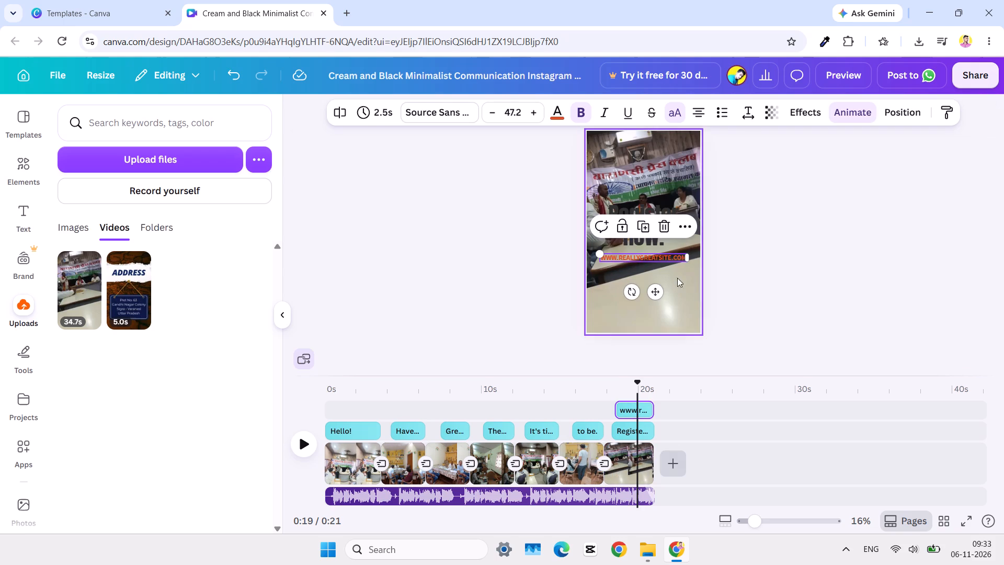
click(658, 227)
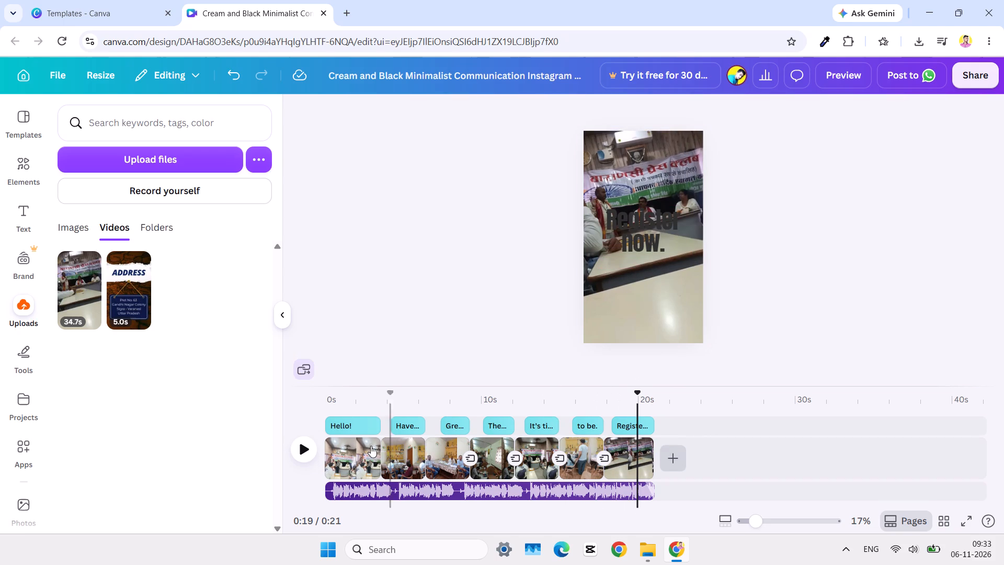
Play back the reel to review the replaced photos, video and music.
click(302, 450)
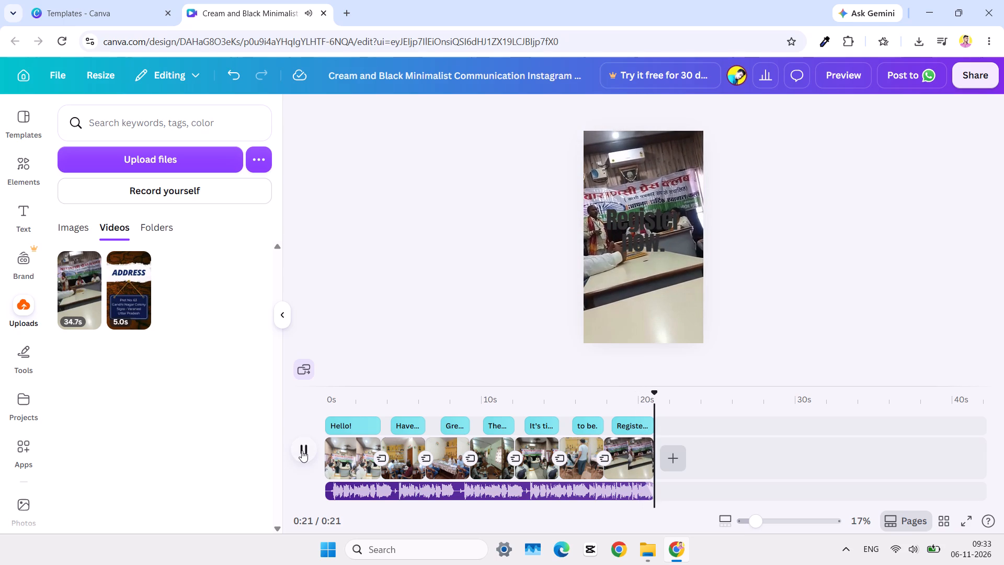
click(300, 451)
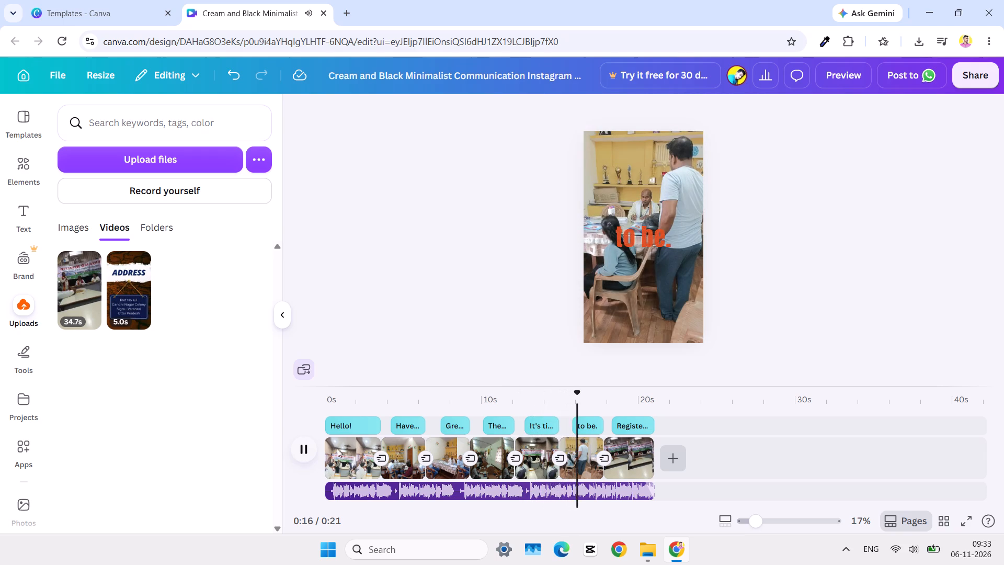
drag(596, 393, 285, 415)
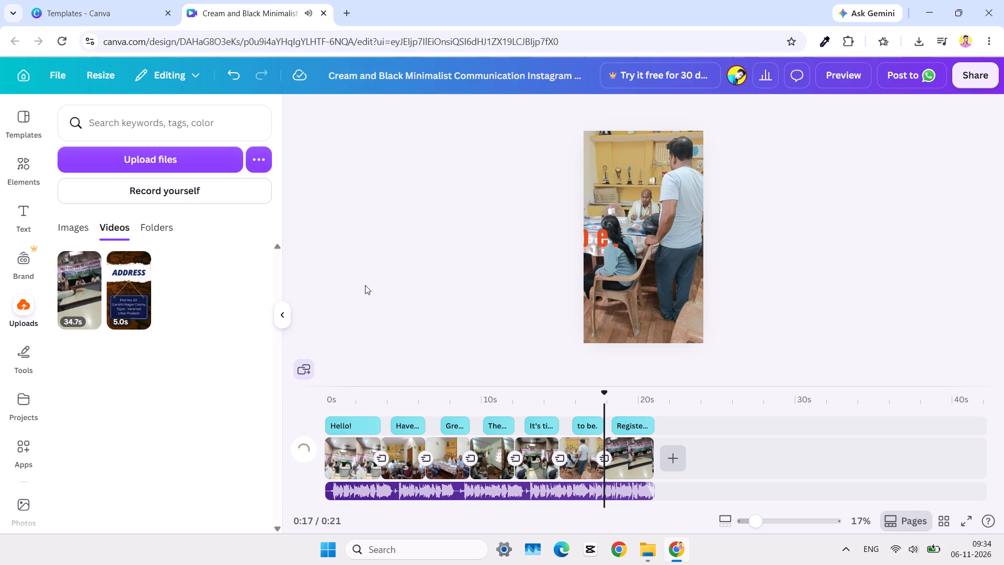
Extract the audio from the last page's meeting video and delete the extracted audio track.
click(629, 457)
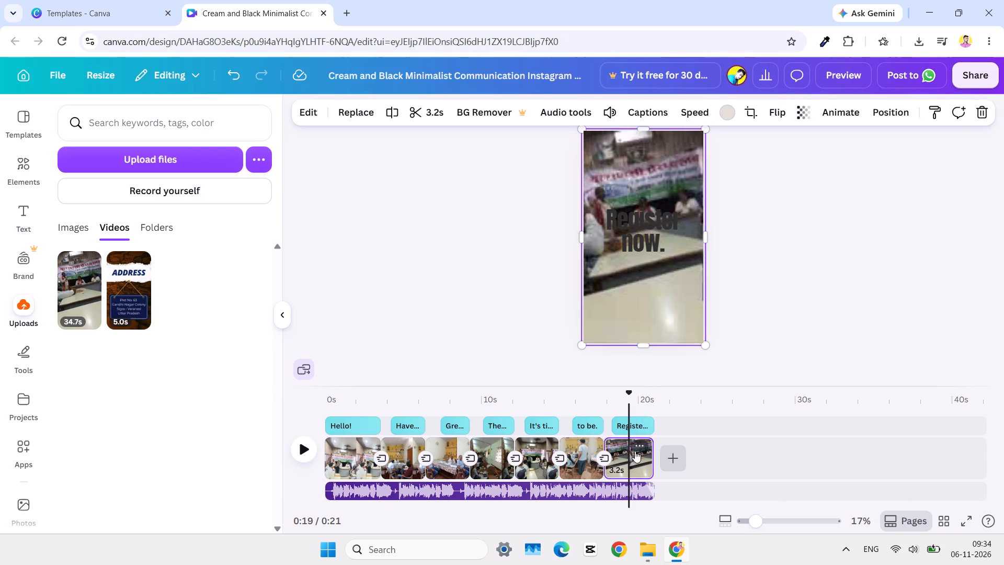
click(638, 447)
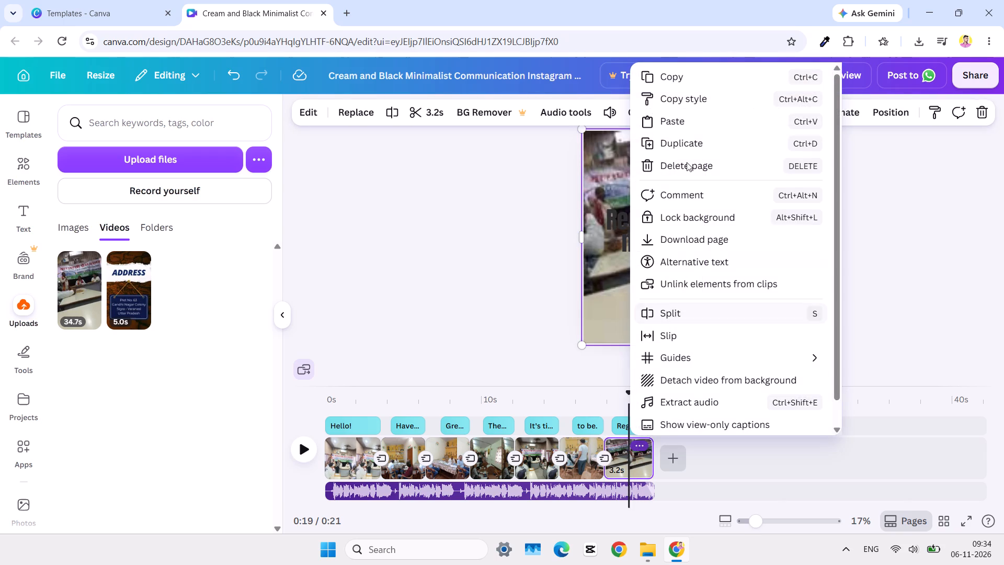
scroll(692, 287, down, 1)
scroll(676, 337, down, 2)
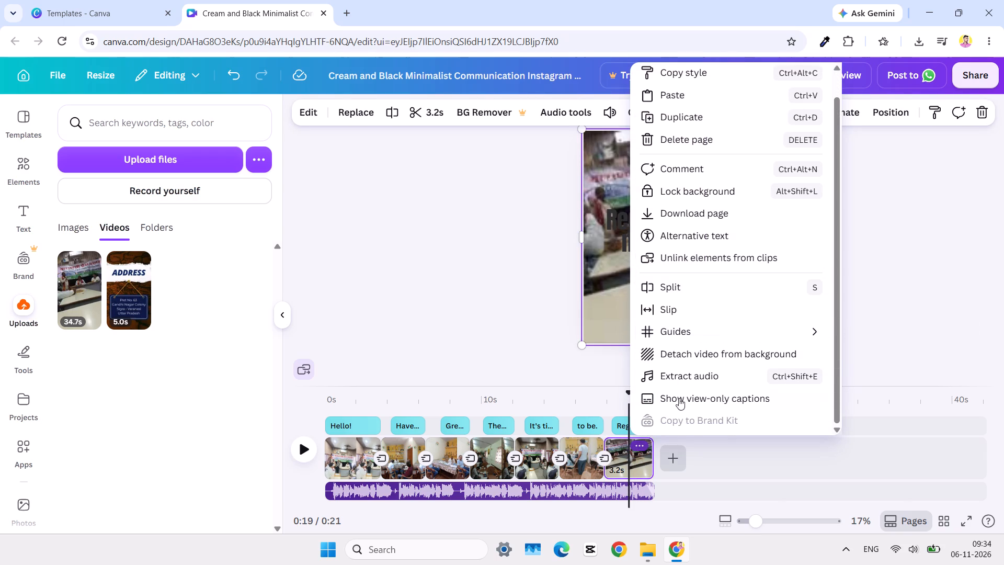
click(692, 377)
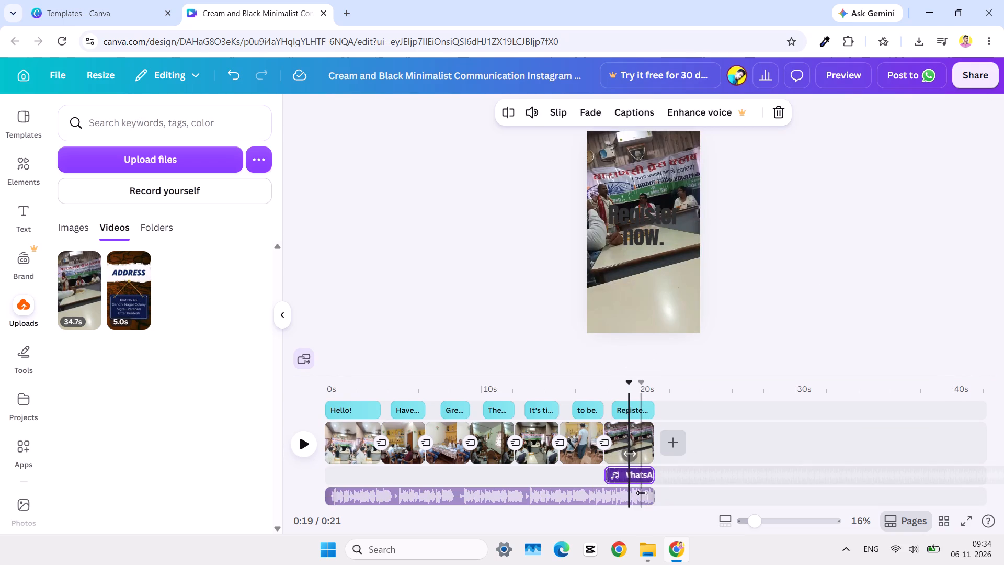
click(644, 476)
click(636, 476)
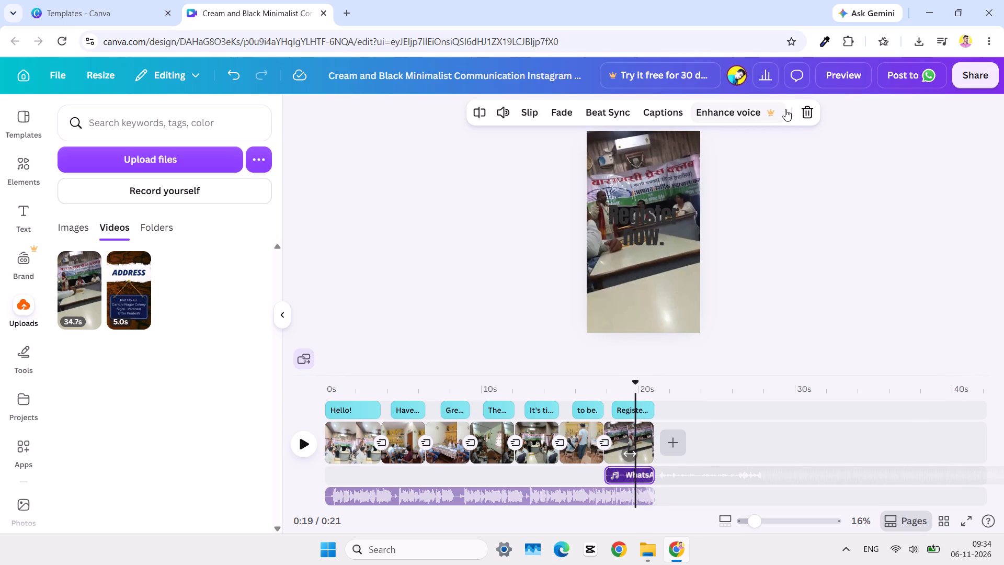
click(814, 112)
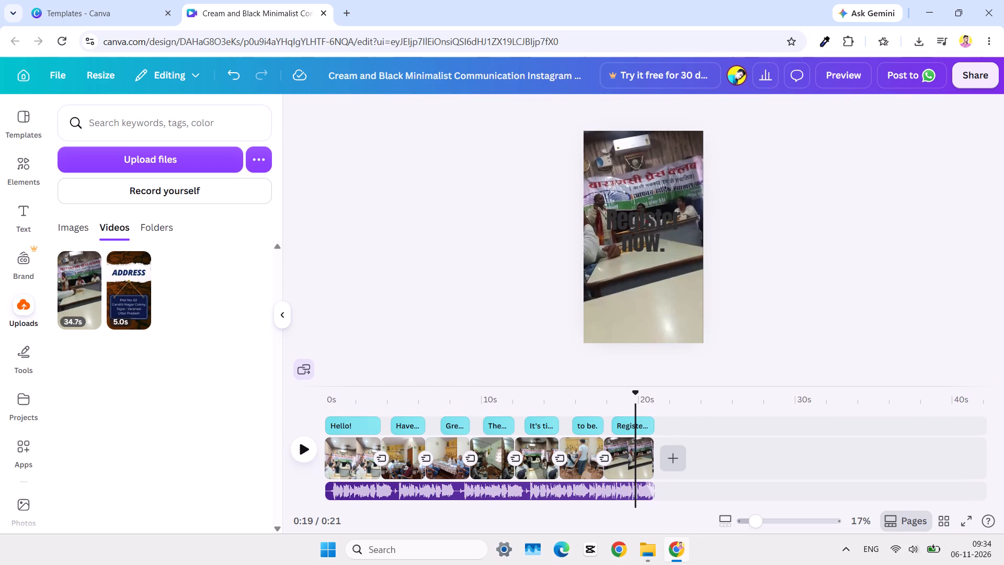
Play back the last page from its start to check the video with only the music.
drag(636, 395, 607, 406)
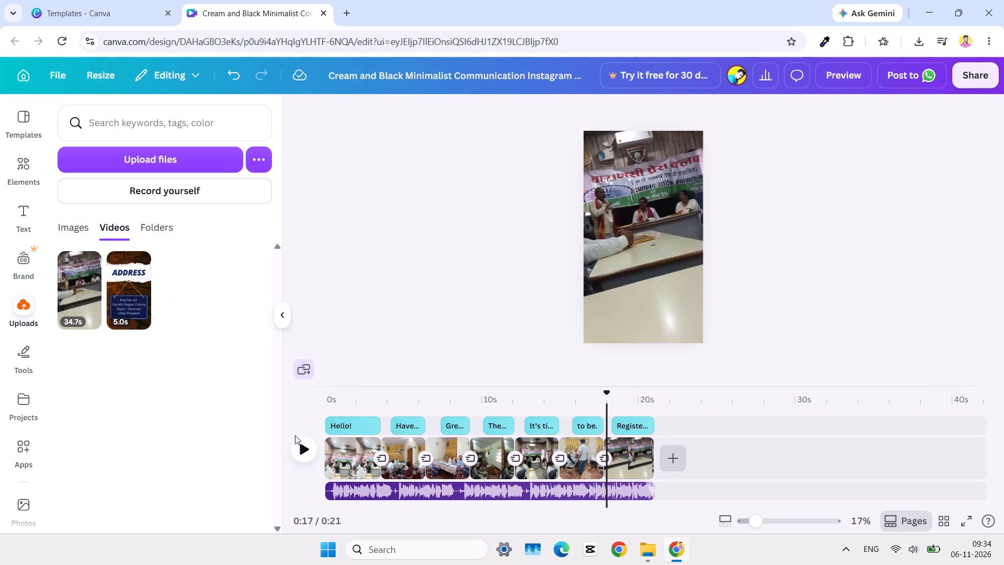
click(301, 453)
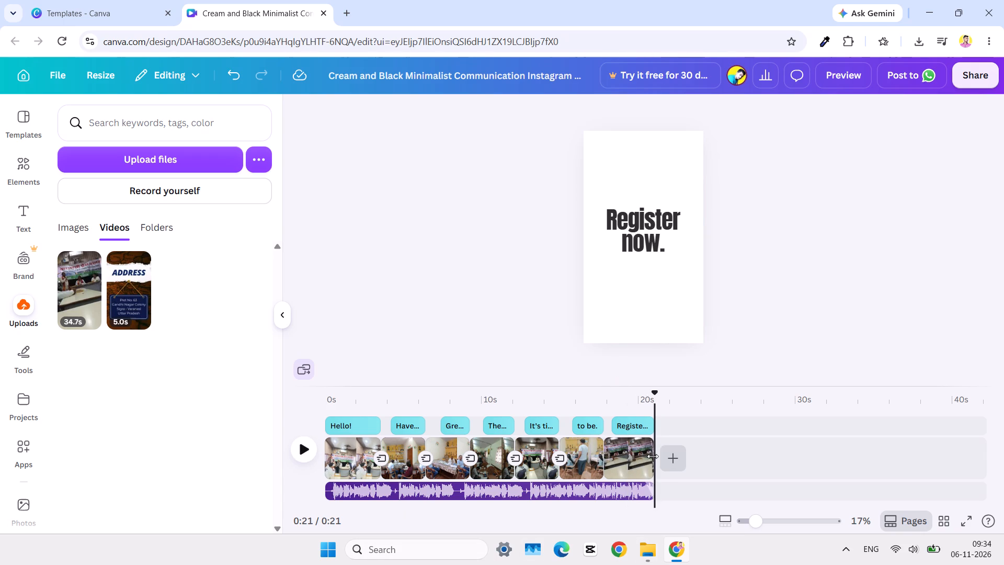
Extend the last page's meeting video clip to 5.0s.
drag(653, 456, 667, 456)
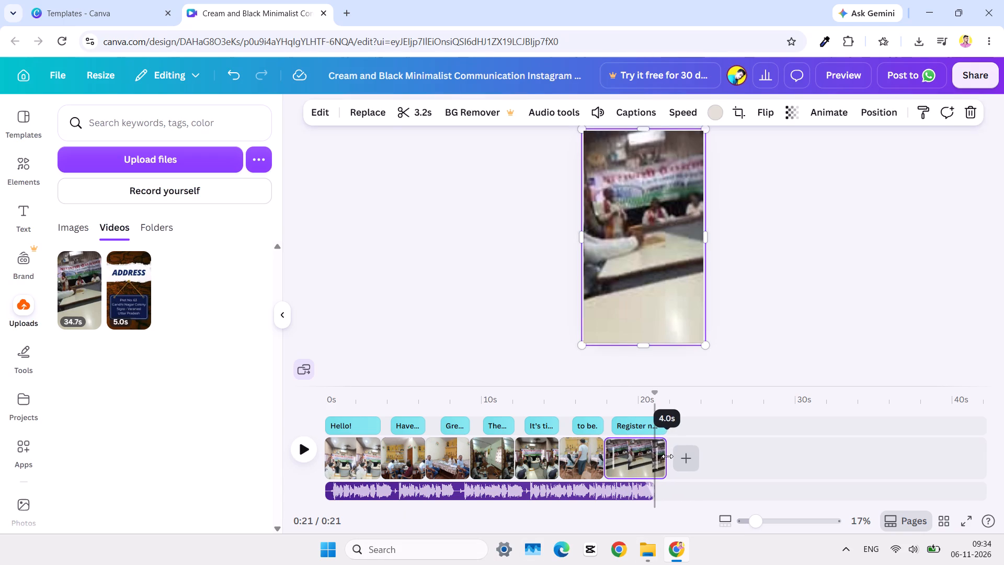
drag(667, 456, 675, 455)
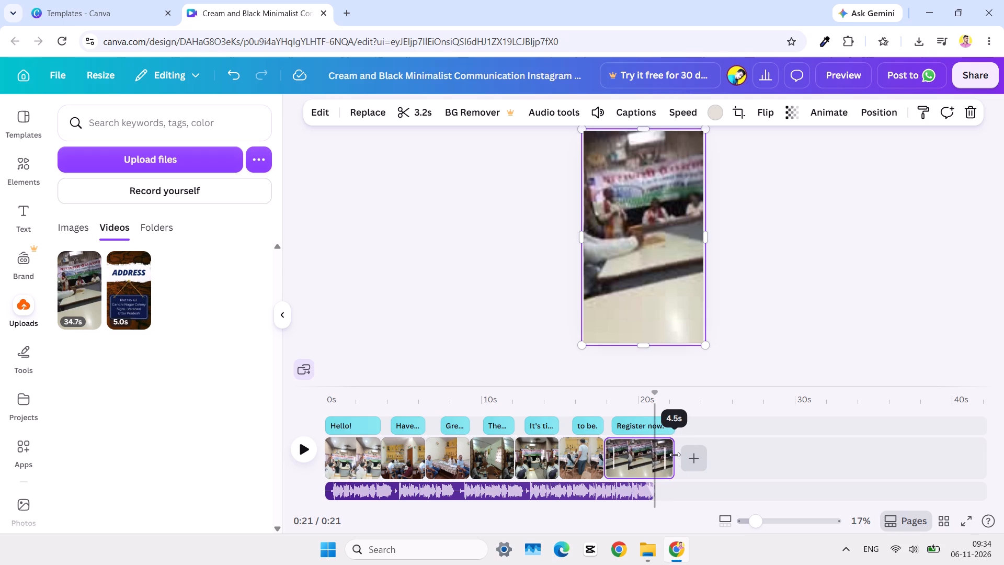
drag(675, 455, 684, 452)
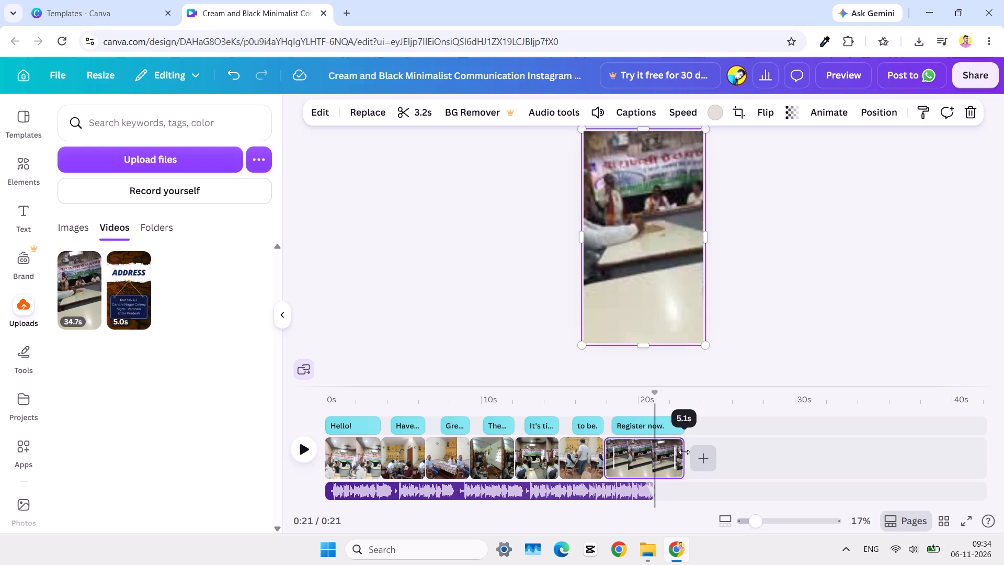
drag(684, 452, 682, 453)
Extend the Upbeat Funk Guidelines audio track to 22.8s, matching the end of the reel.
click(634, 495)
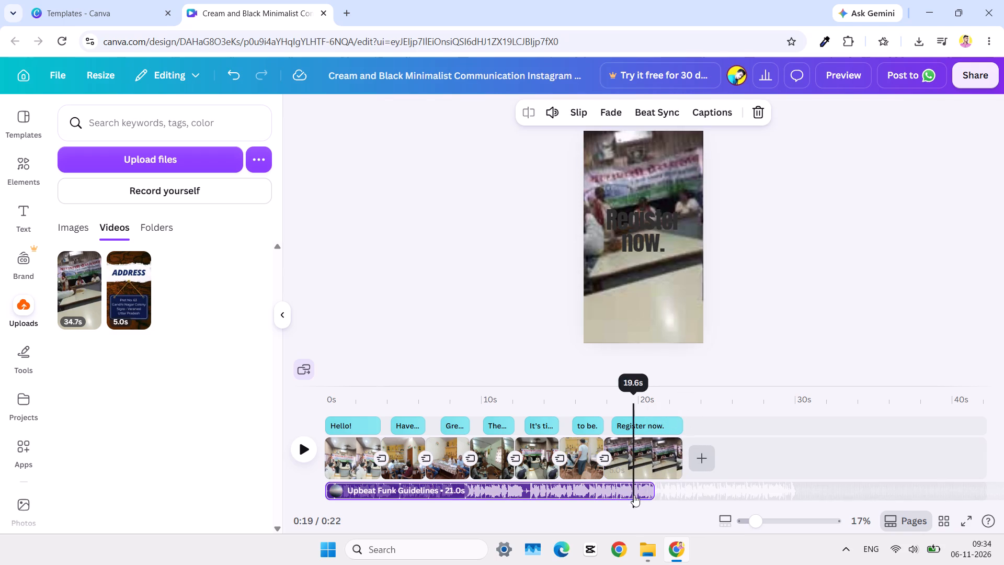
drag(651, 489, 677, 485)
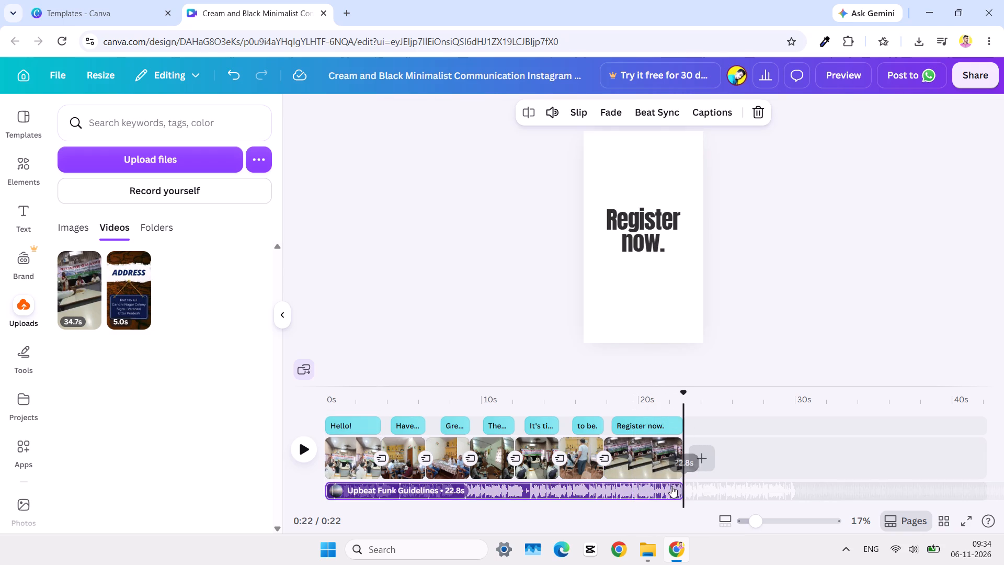
Replace the background of the "Then you have a new official qualification" page with the uploaded bright-room photo of a patient lying down.
click(494, 464)
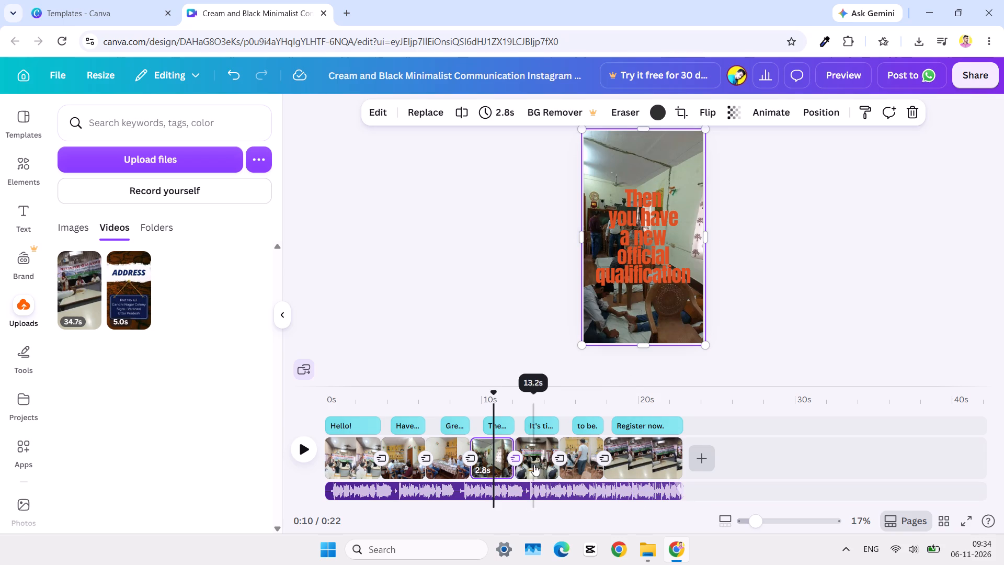
click(534, 465)
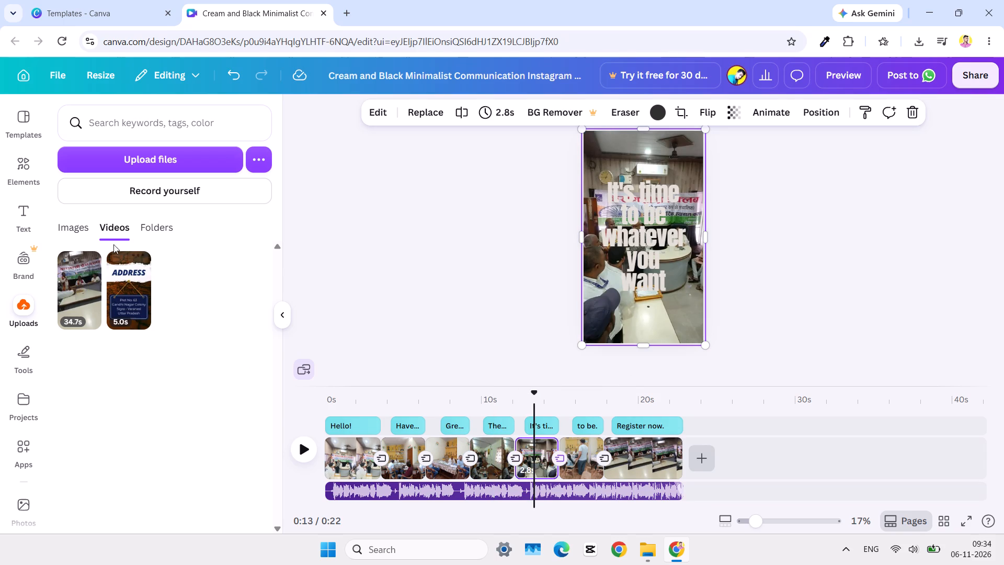
click(78, 230)
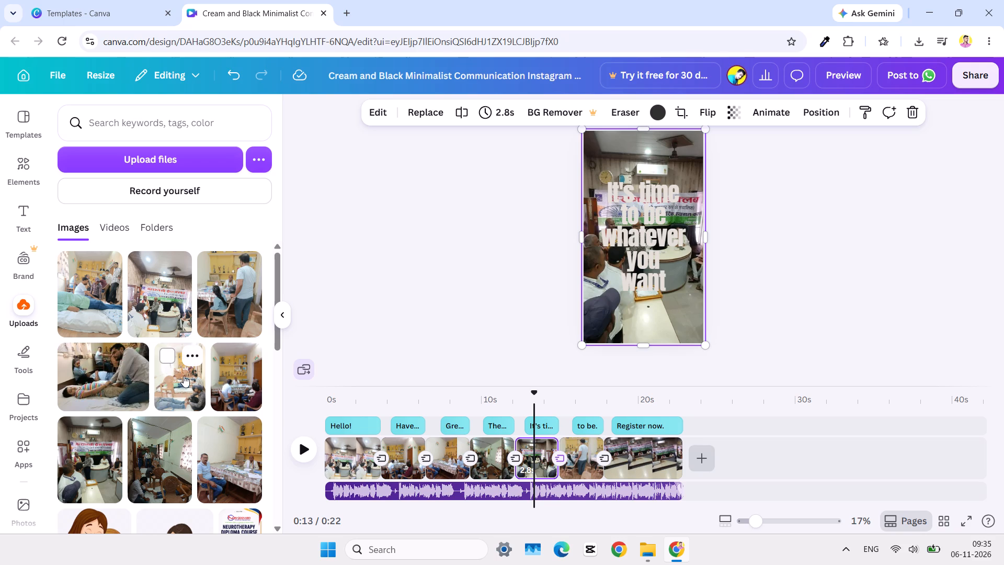
scroll(184, 376, down, 2)
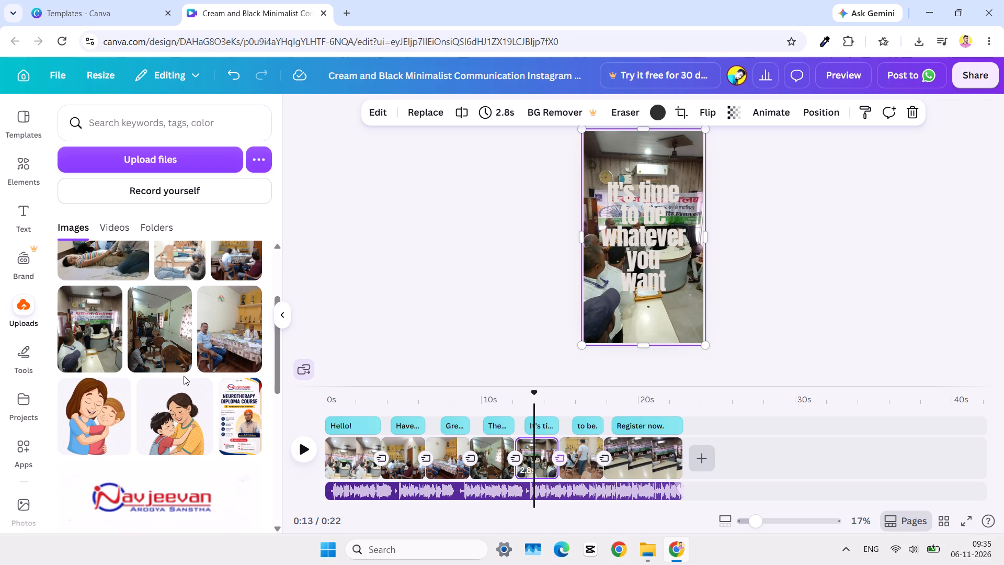
scroll(184, 376, up, 2)
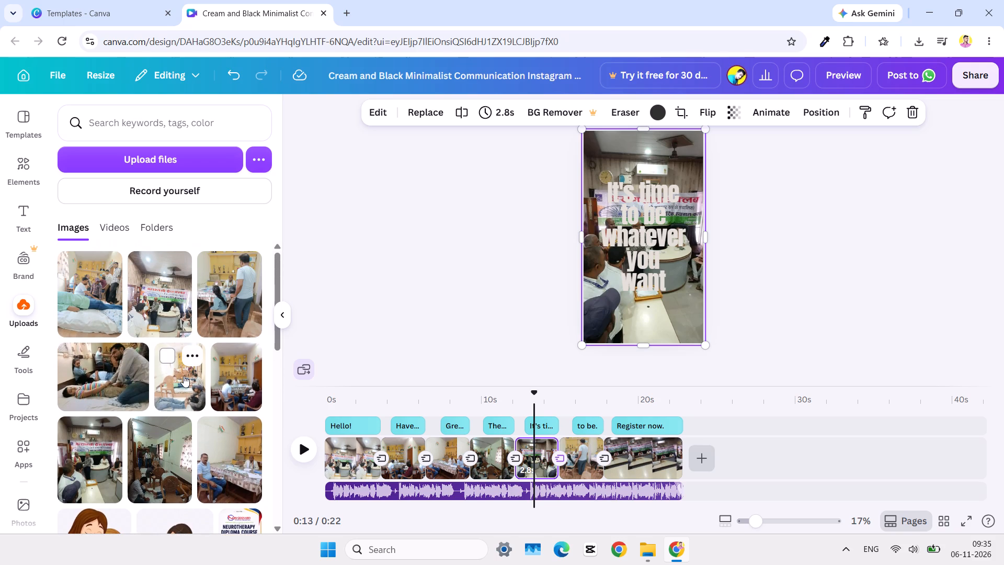
scroll(184, 376, up, 1)
drag(174, 377, 504, 458)
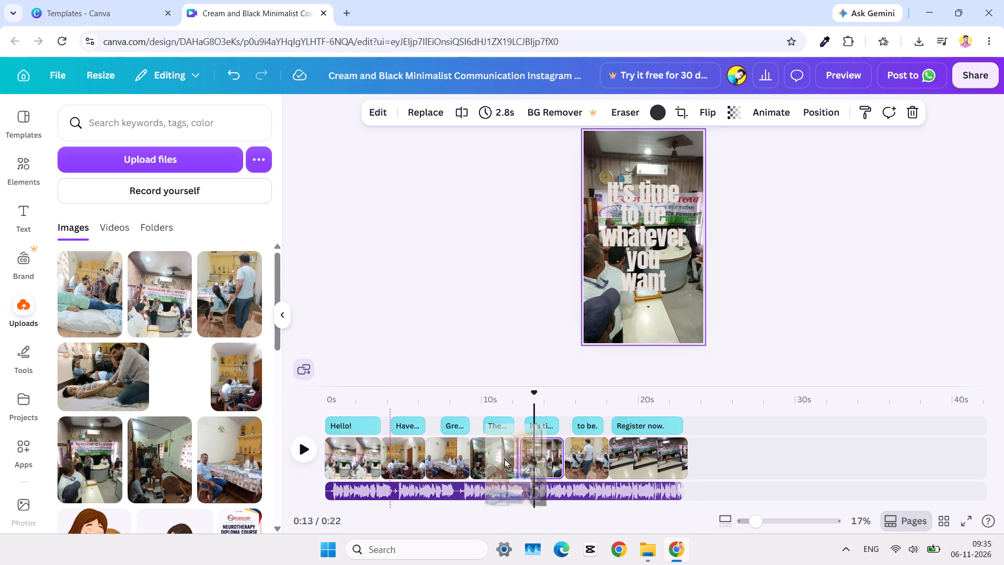
drag(504, 458, 485, 460)
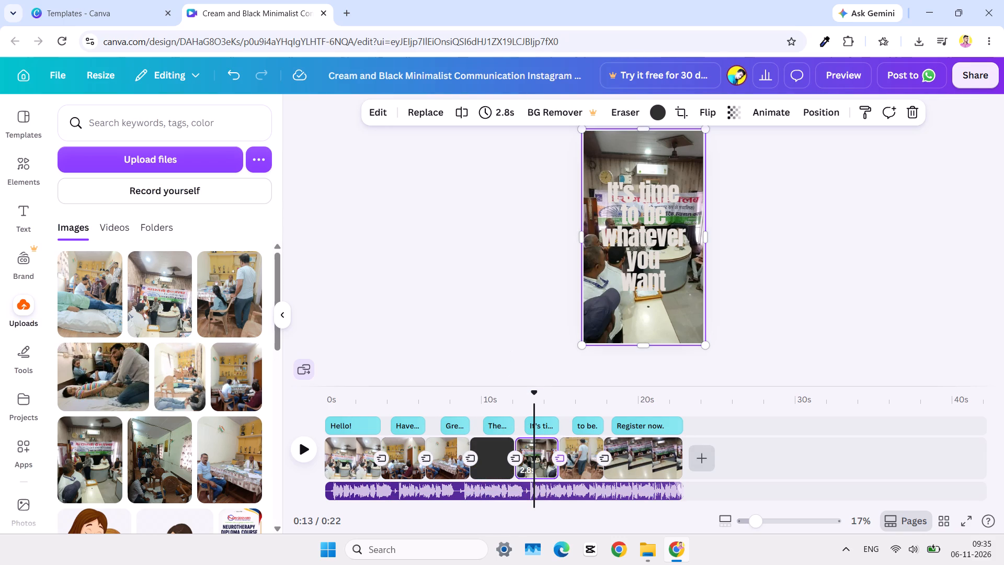
Play back the reel from the start to review the replaced photo and page timing.
drag(535, 399, 310, 393)
click(299, 454)
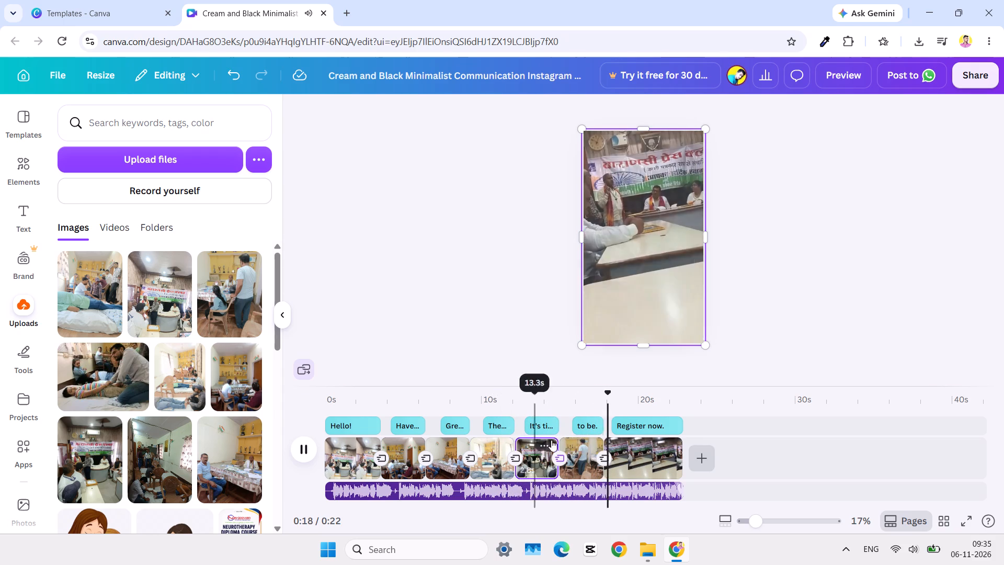
drag(622, 395, 276, 380)
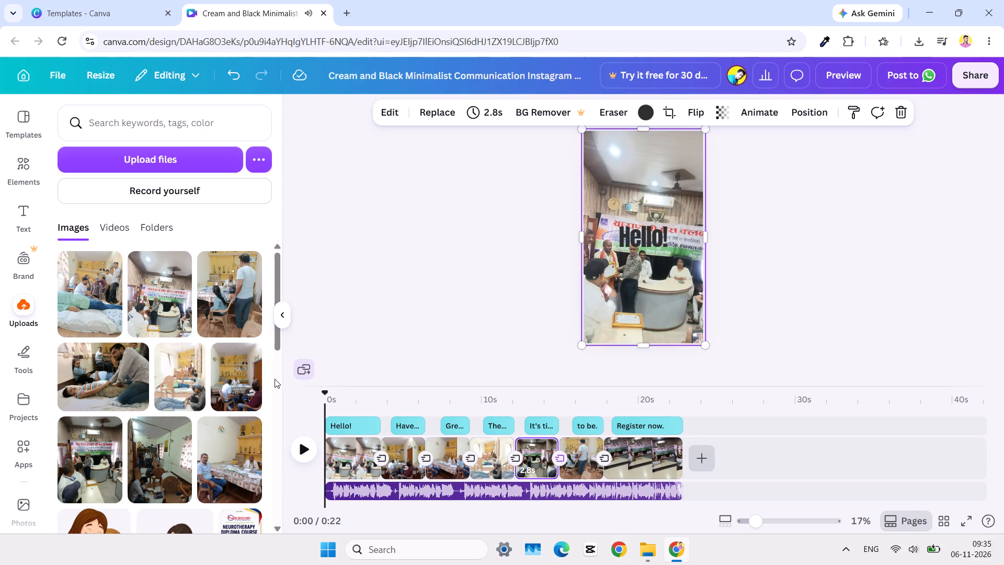
click(298, 450)
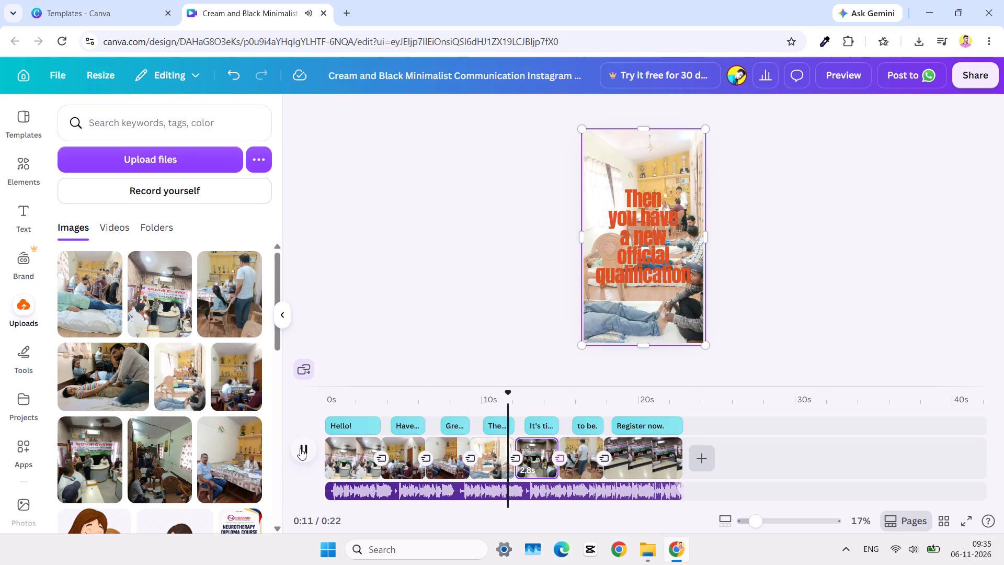
Replace the "It's time to be whatever you want" page's background with the uploaded landscape photo of a man treating a person in stripes.
click(535, 457)
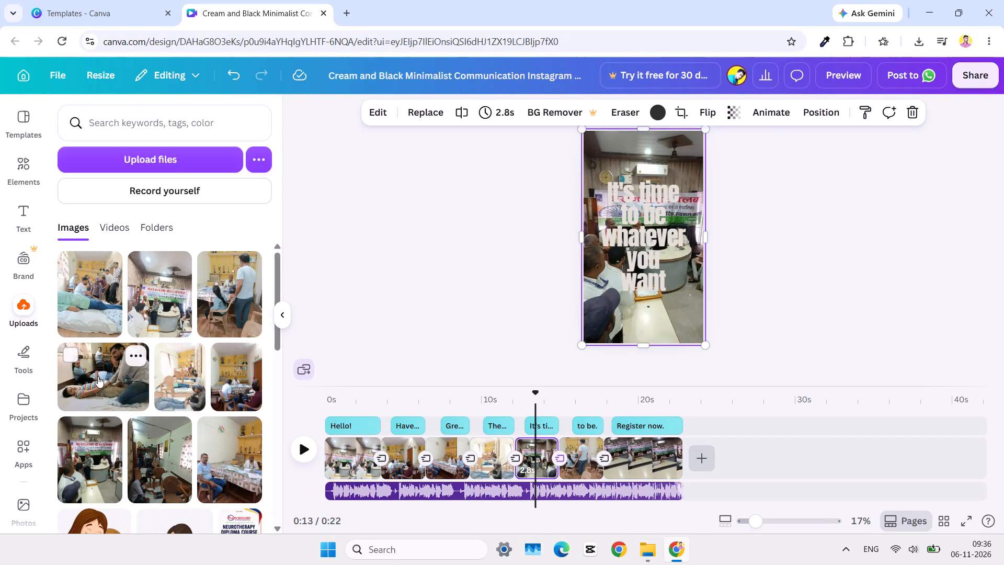
drag(98, 376, 473, 446)
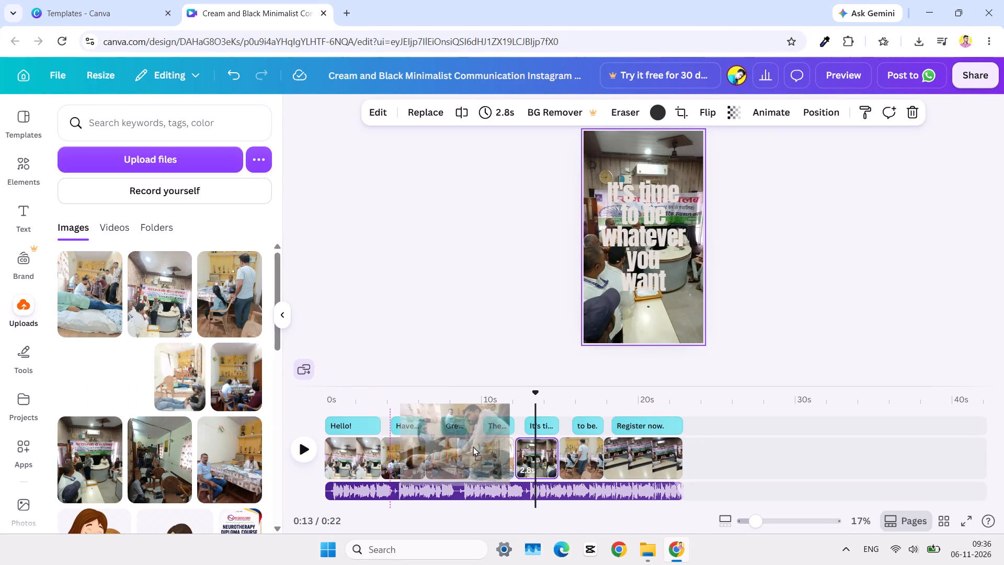
drag(473, 446, 527, 465)
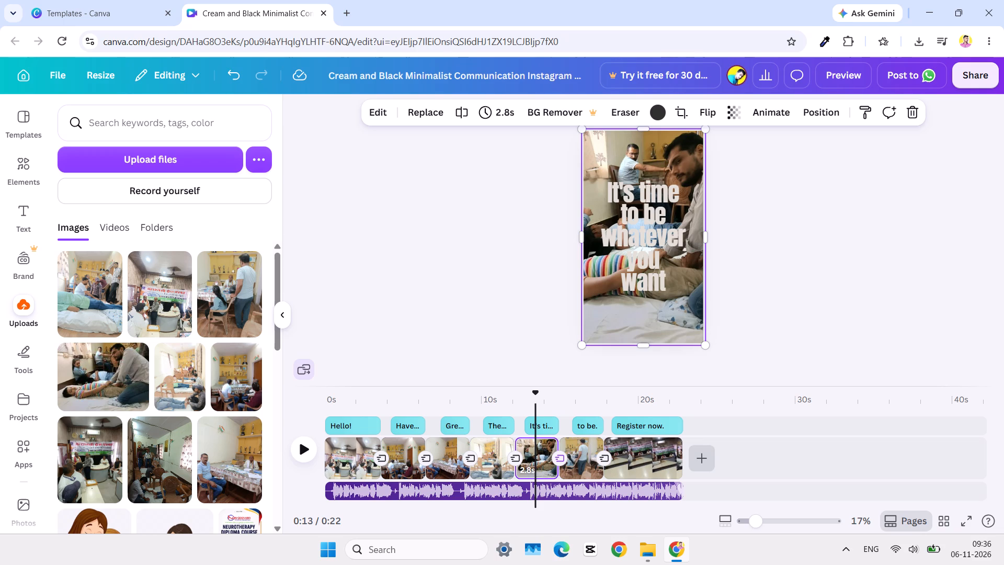
Play back the whole reel from the start to review the updated photos.
drag(537, 394, 309, 401)
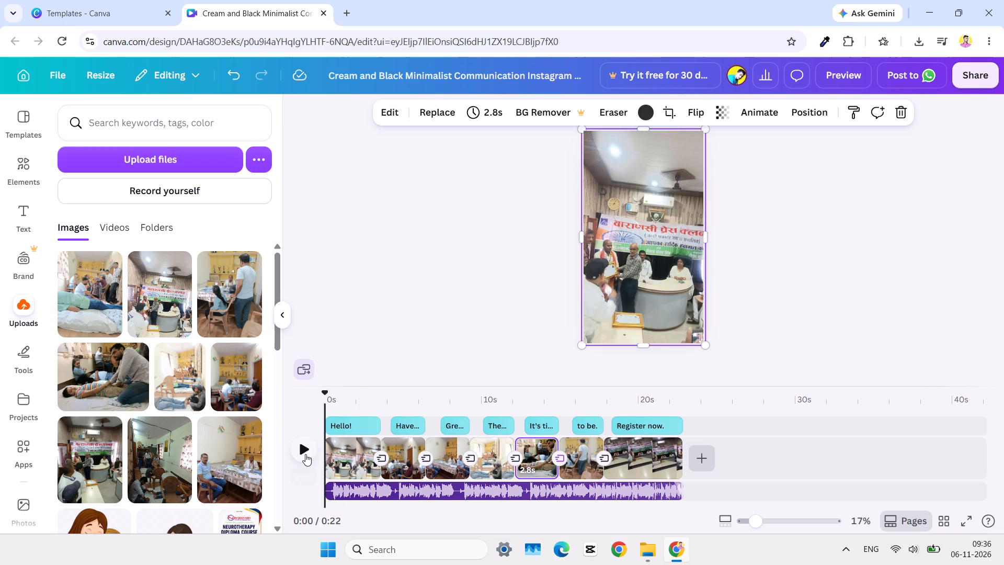
click(305, 454)
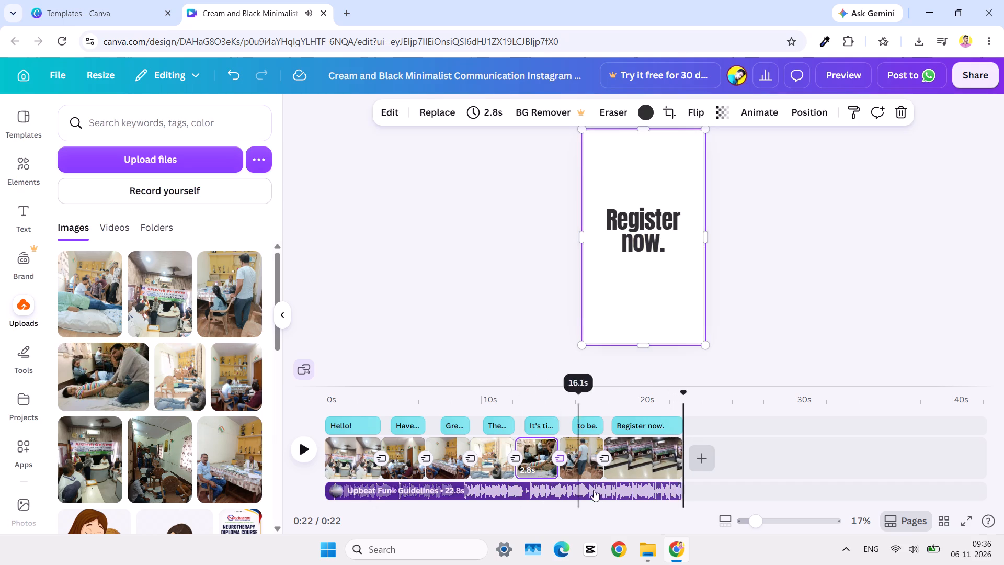
Extend the last page's meeting video clip to about 10 s.
click(640, 457)
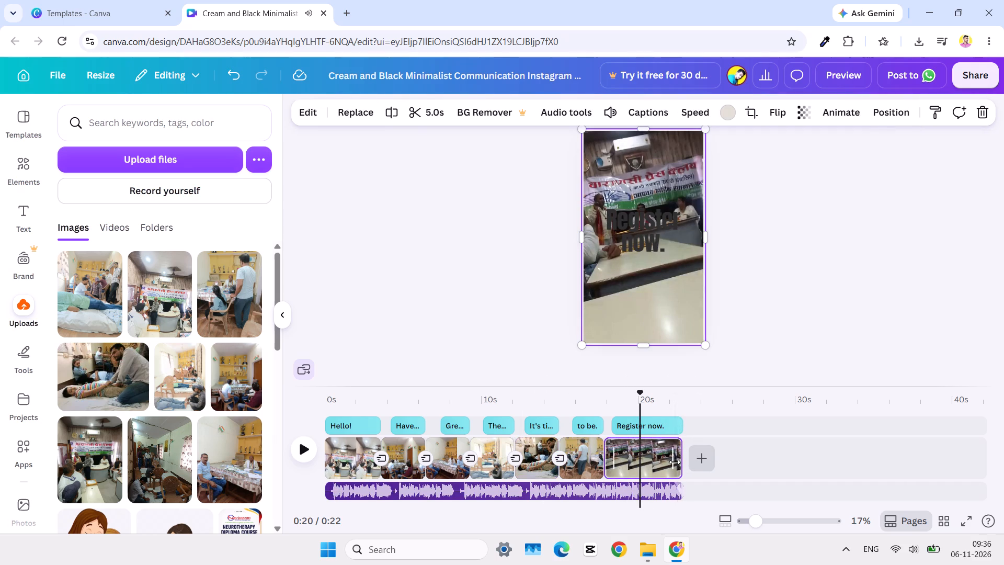
drag(675, 462, 715, 468)
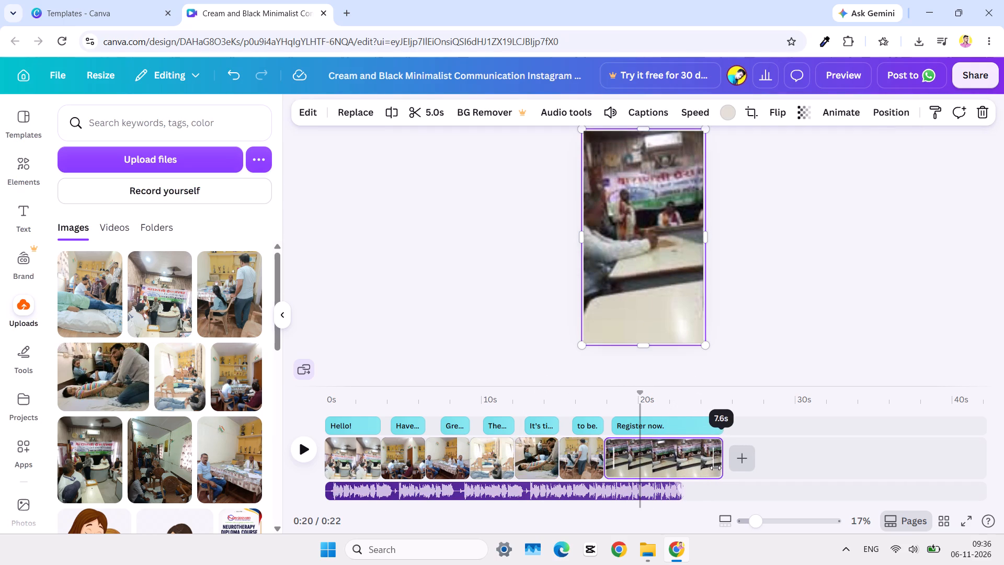
drag(715, 468, 754, 466)
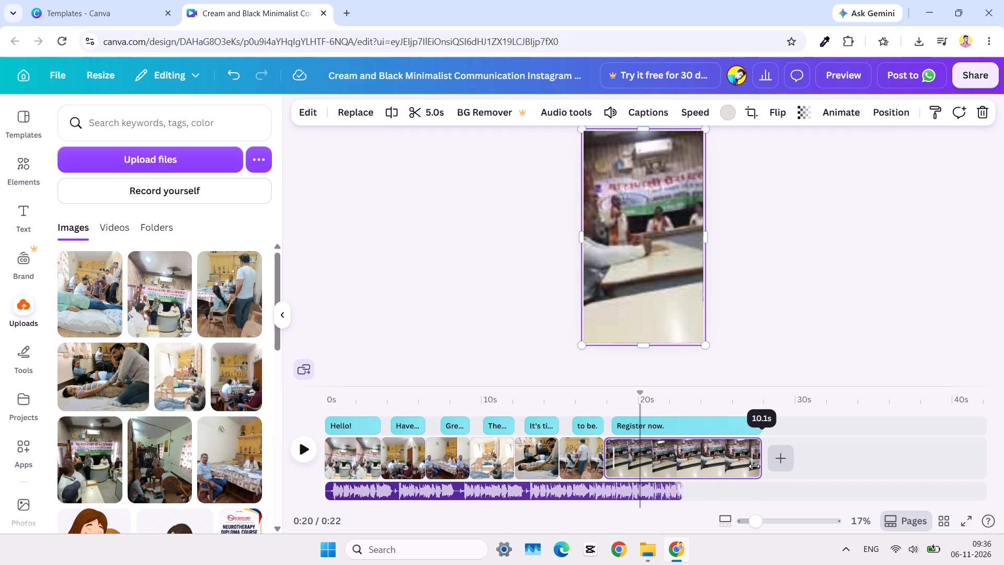
drag(754, 466, 752, 467)
Extend the Upbeat Funk Guidelines audio track to 27.7s, matching the end of the reel.
click(637, 487)
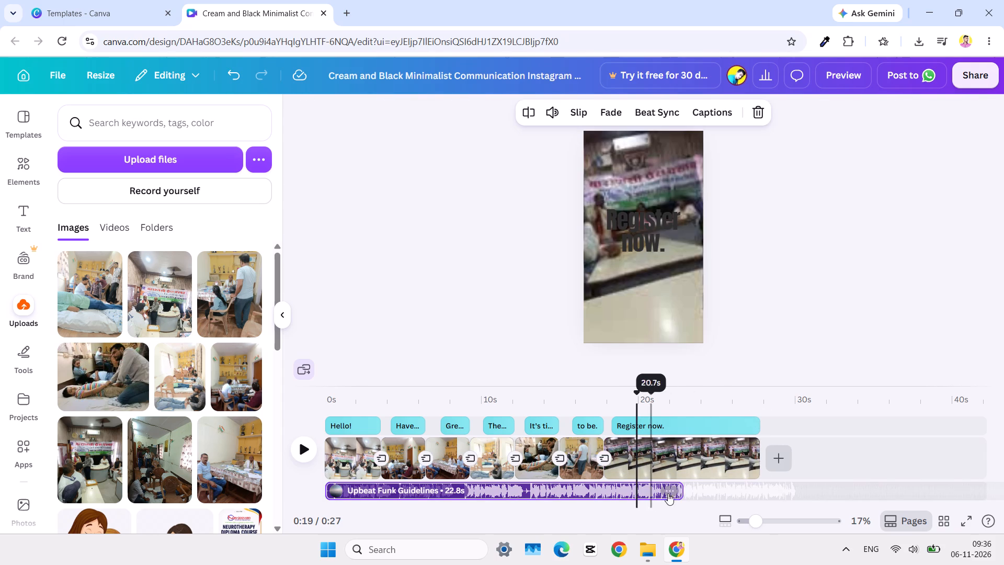
drag(680, 492, 752, 494)
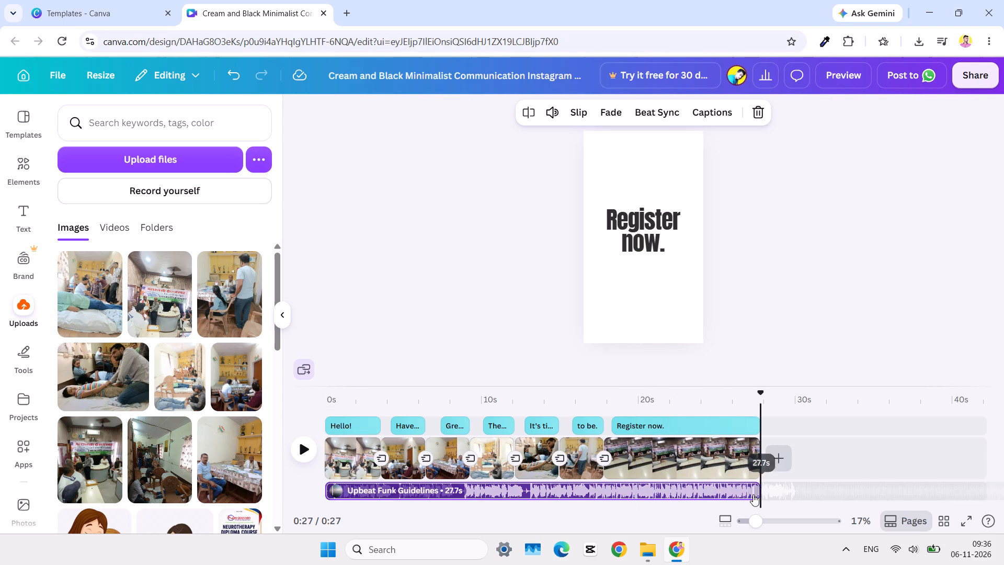
click(581, 453)
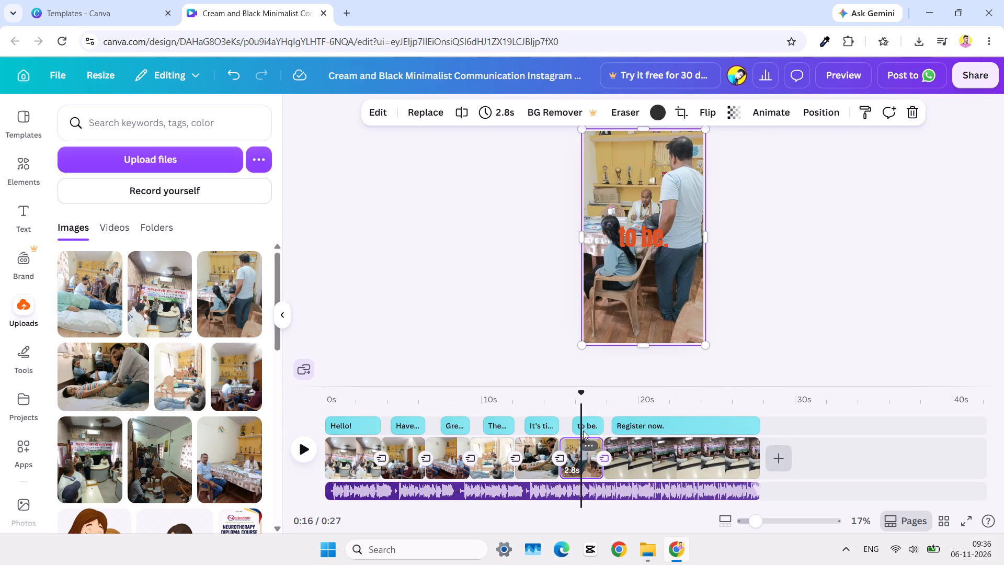
click(303, 445)
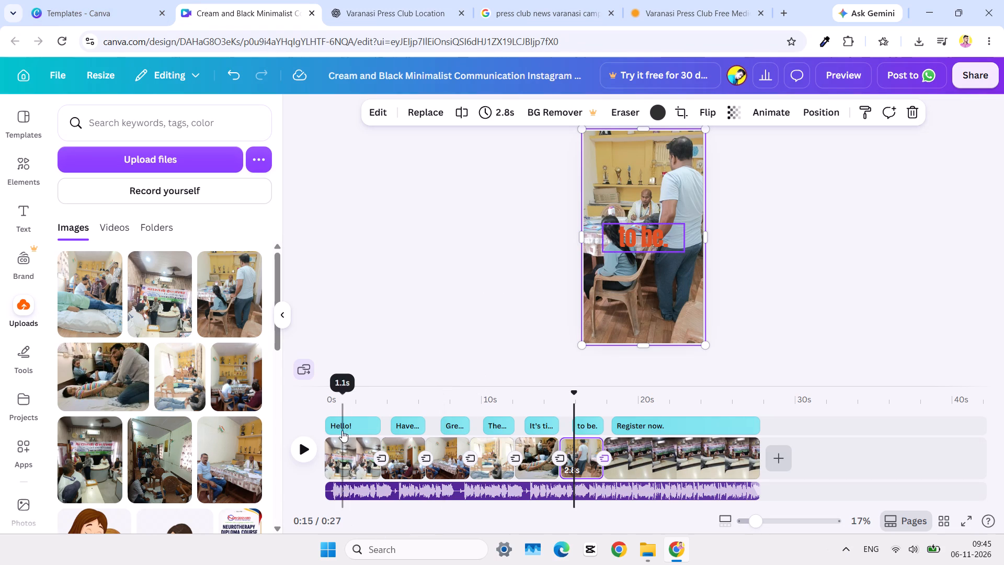
click(337, 422)
click(635, 237)
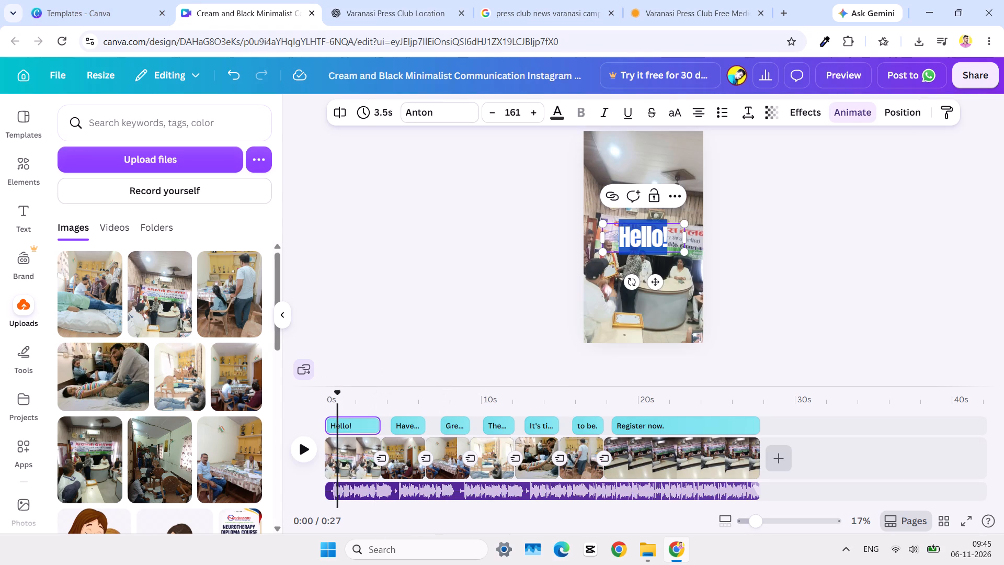
key(ctrl+v)
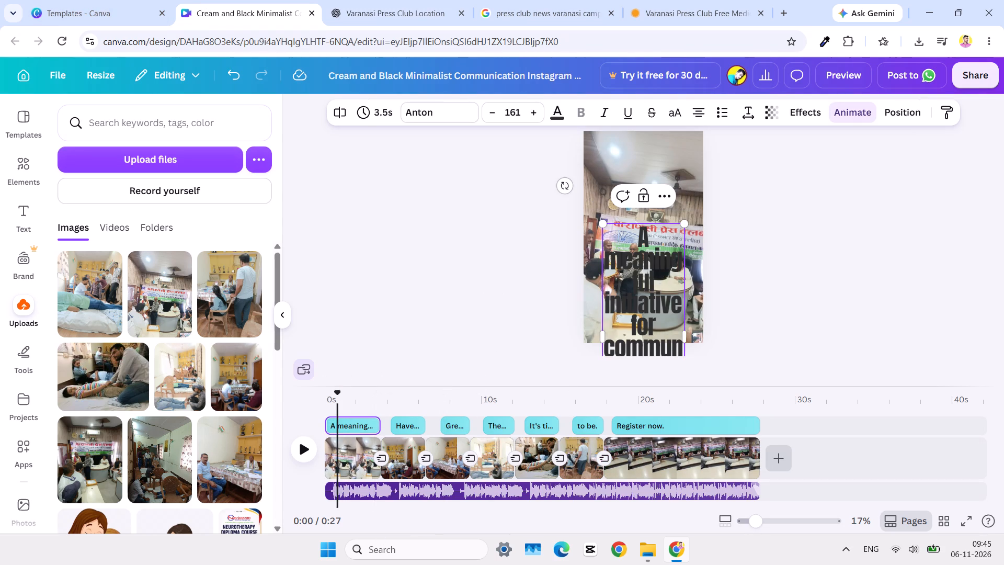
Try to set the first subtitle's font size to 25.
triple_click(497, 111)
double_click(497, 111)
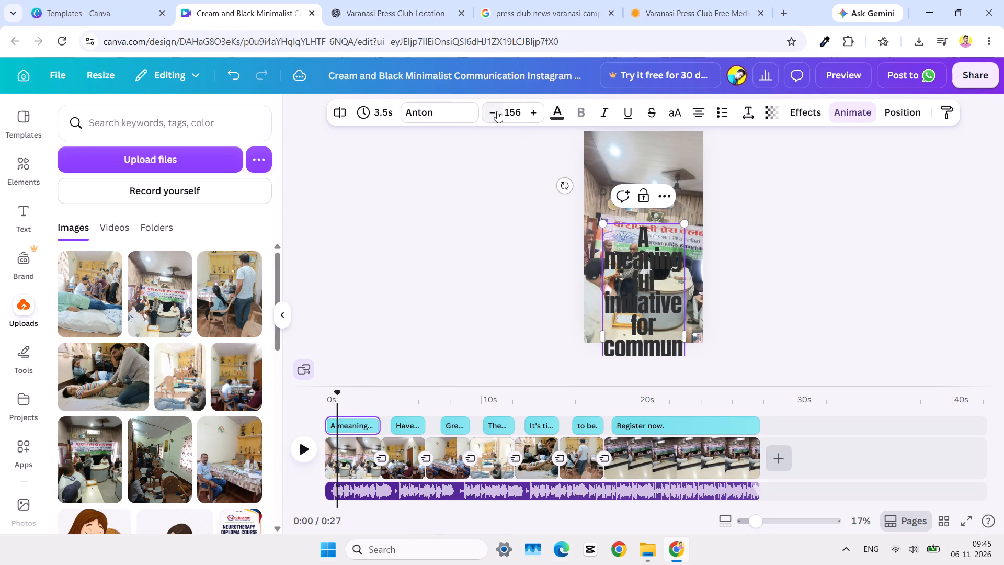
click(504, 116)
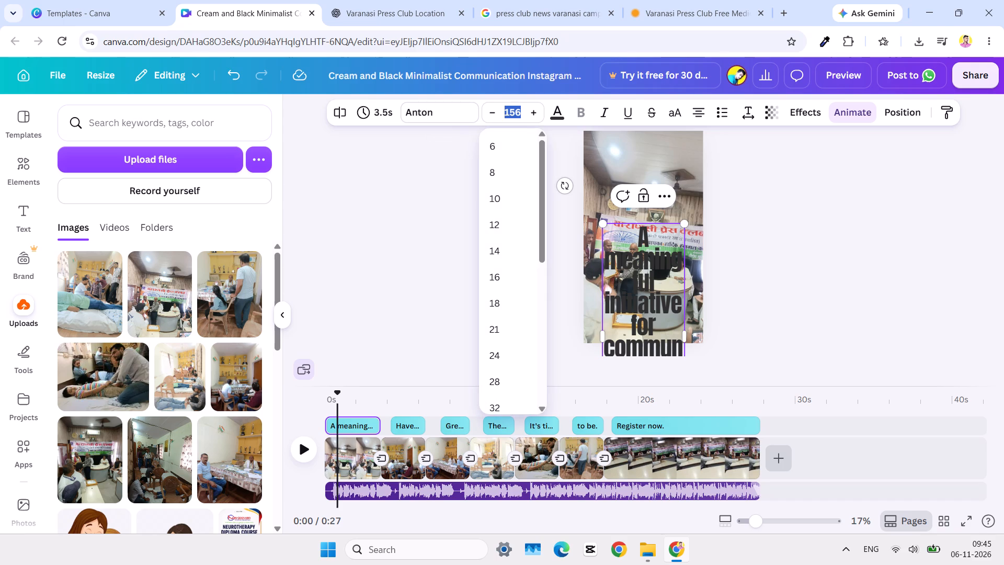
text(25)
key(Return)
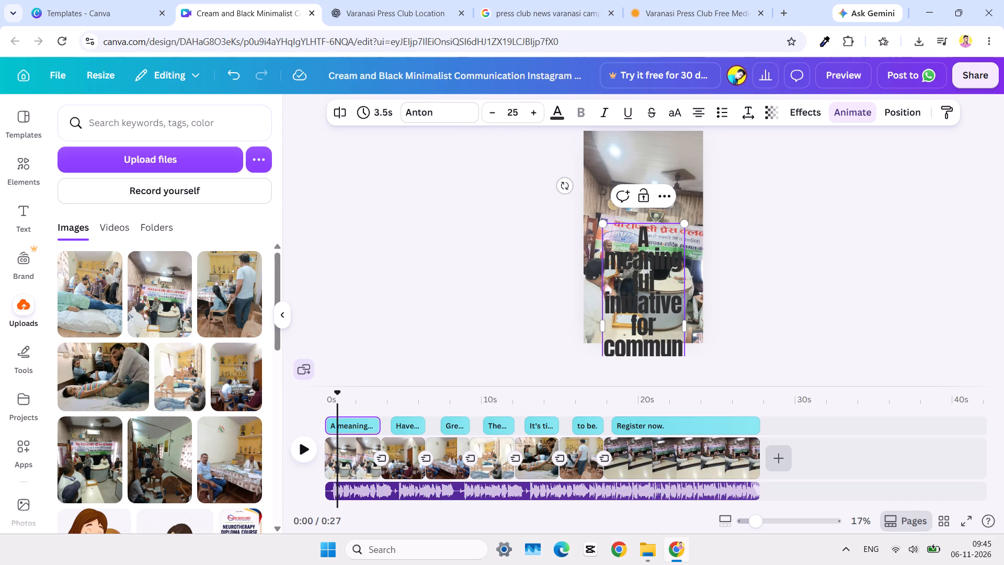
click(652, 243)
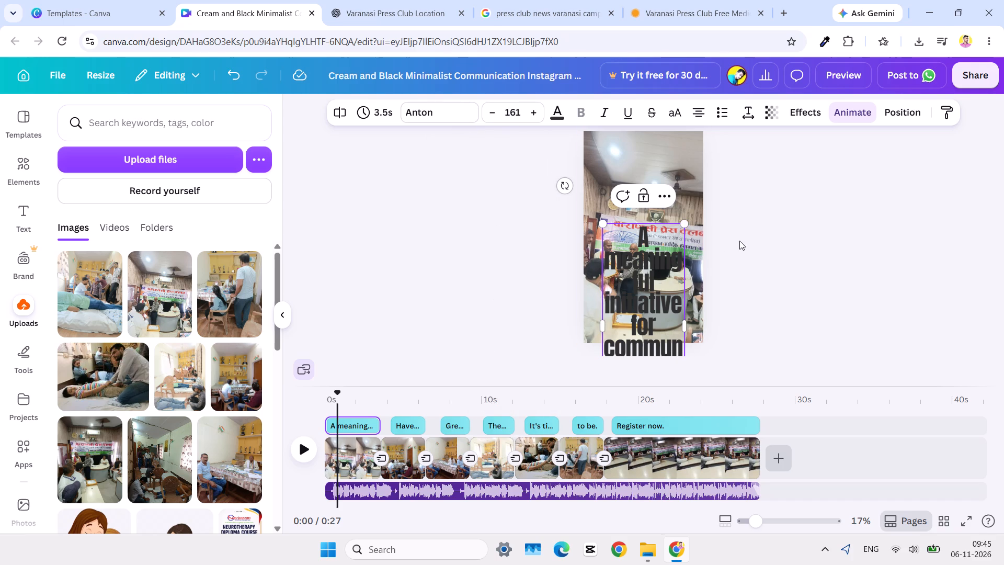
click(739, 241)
Reduce the first subtitle's font size gradually by several small decrements.
click(655, 287)
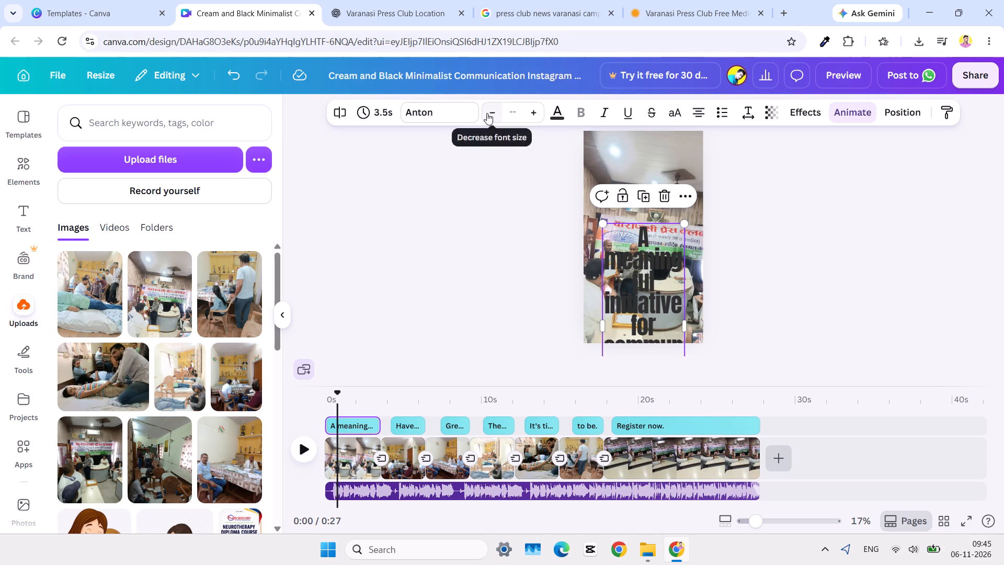
triple_click(487, 113)
triple_click(487, 113)
triple_click(487, 113)
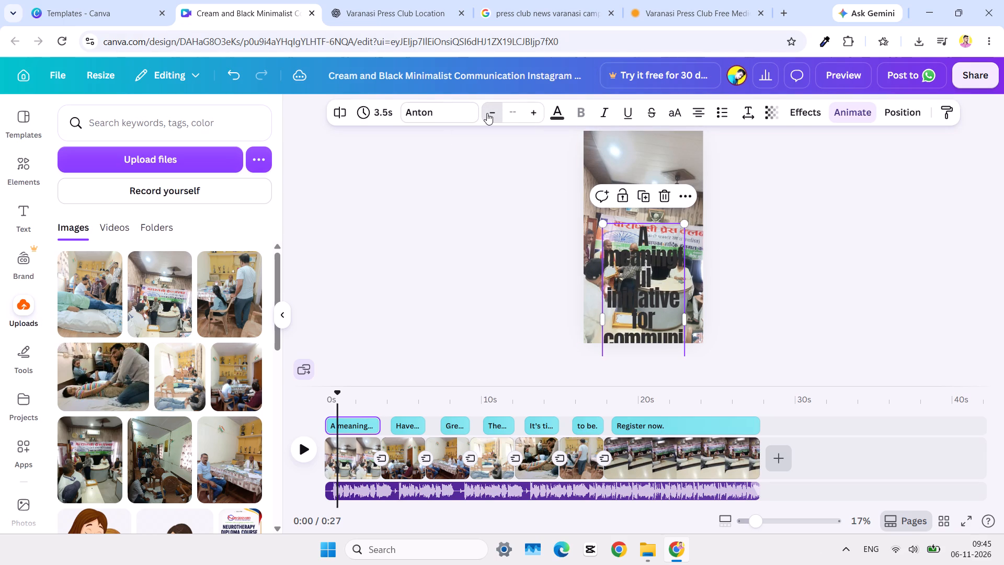
triple_click(487, 113)
triple_click(487, 113)
triple_click(487, 113)
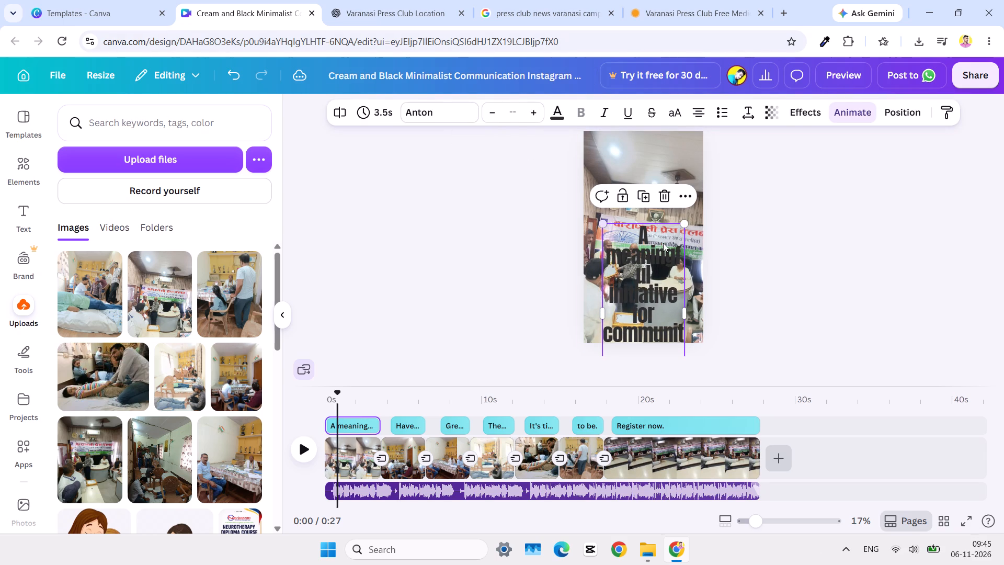
Scale the first subtitle down, place it over the upper part of the photo and widen its box to fit four lines.
drag(689, 224, 670, 253)
drag(643, 286, 652, 185)
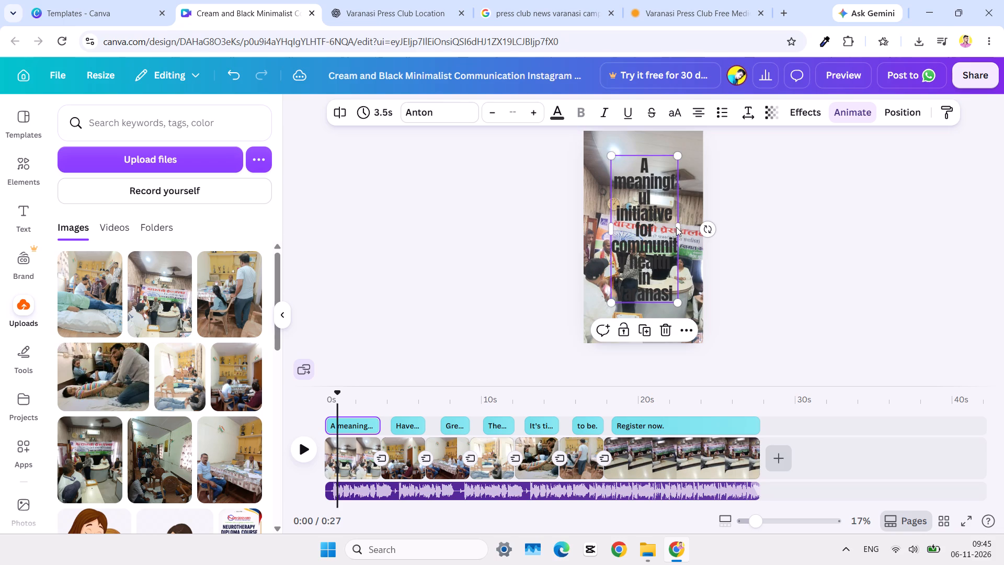
drag(681, 227, 703, 221)
drag(697, 240, 660, 208)
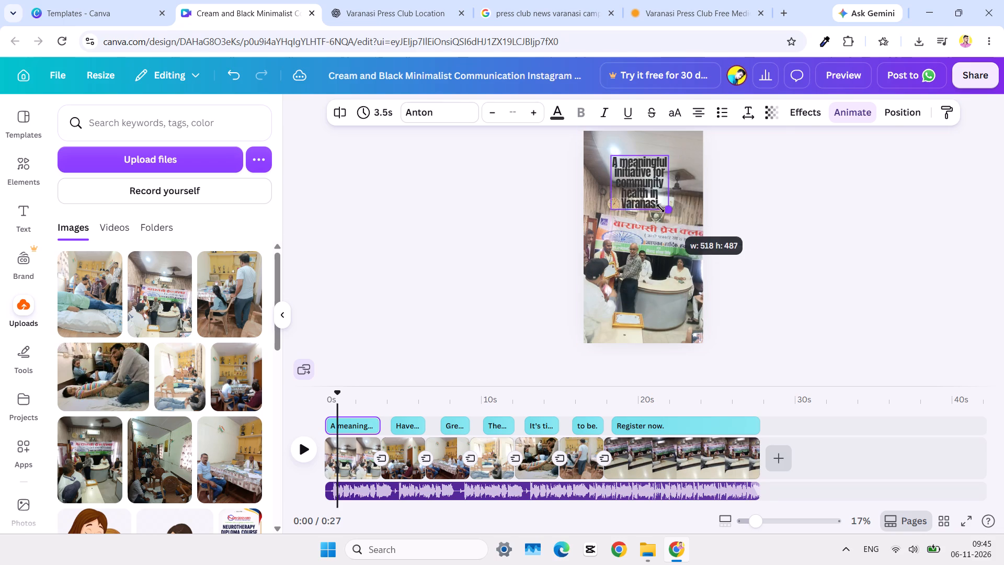
drag(660, 208, 655, 204)
drag(660, 182, 688, 185)
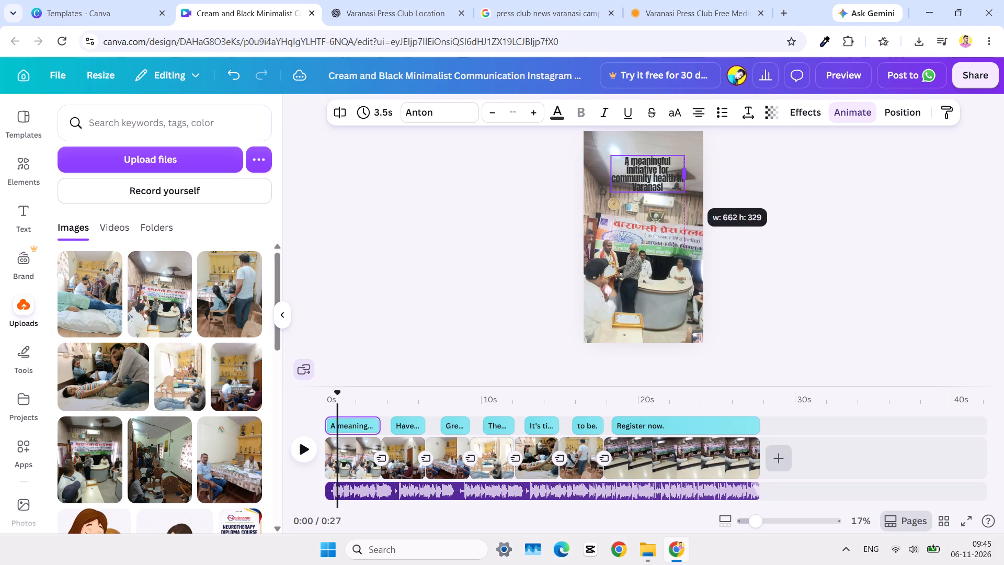
drag(688, 185, 690, 184)
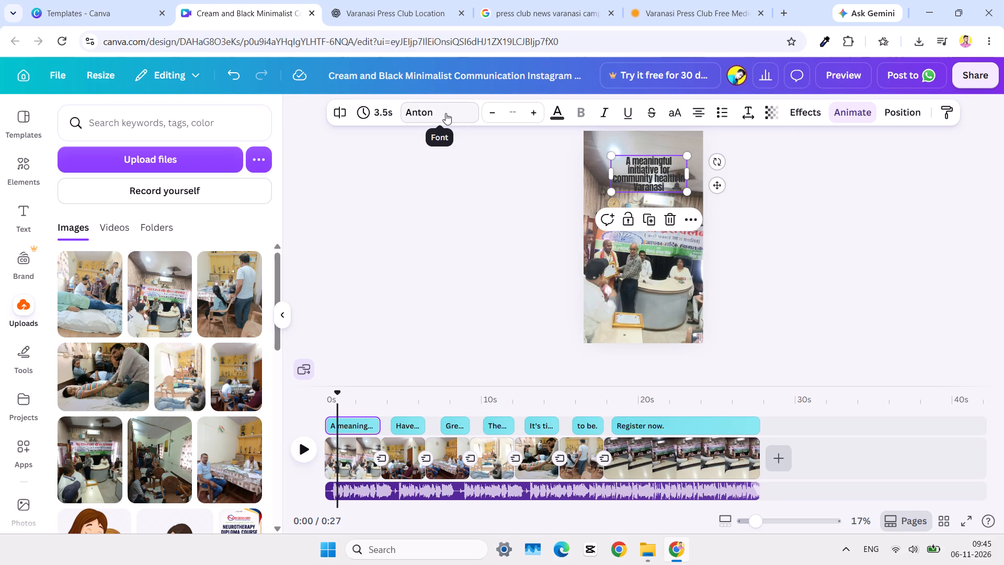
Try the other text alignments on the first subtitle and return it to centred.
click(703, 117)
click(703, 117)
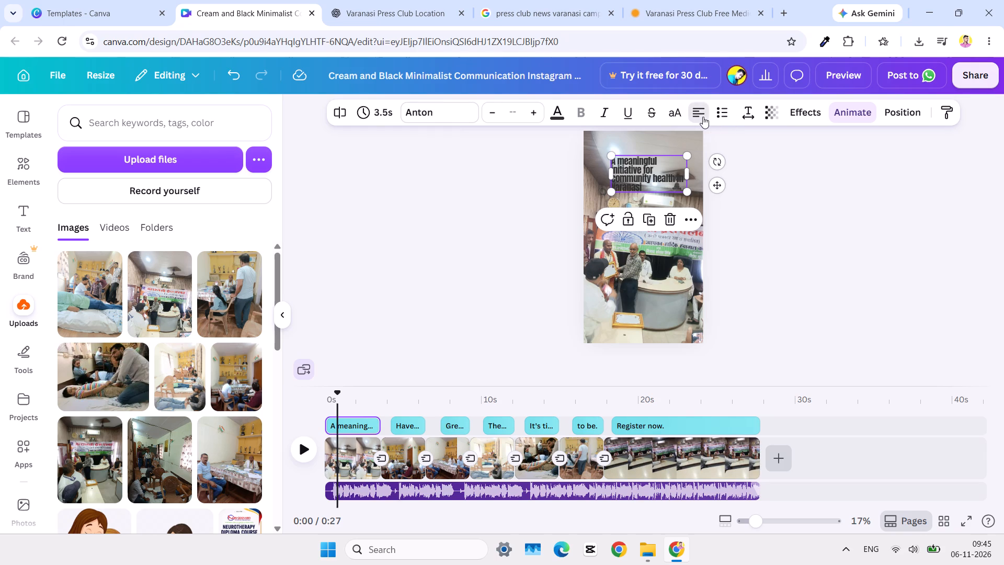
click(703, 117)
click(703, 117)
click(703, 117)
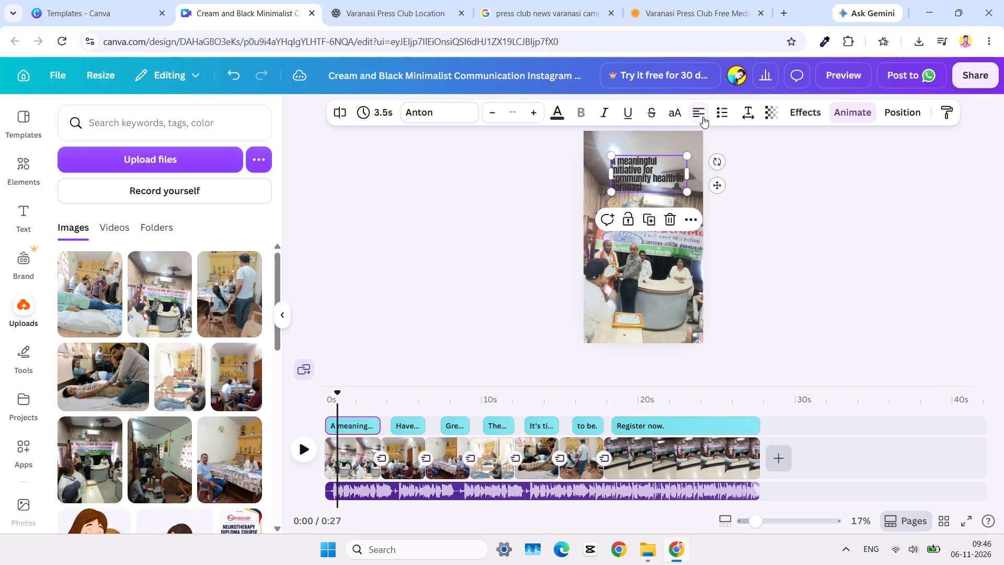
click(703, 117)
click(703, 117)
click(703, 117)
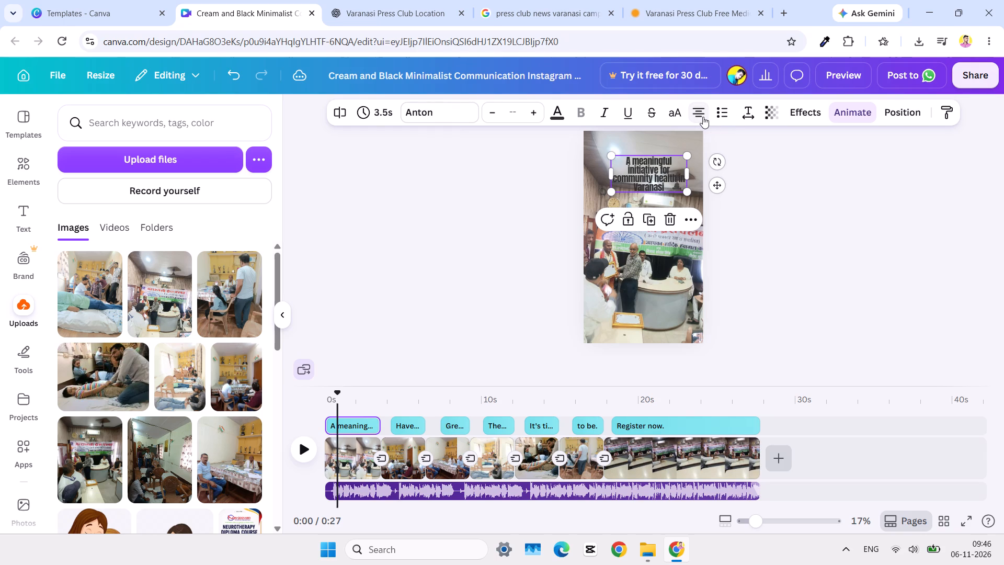
Set the first subtitle's line spacing to 1.08.
click(741, 112)
click(703, 212)
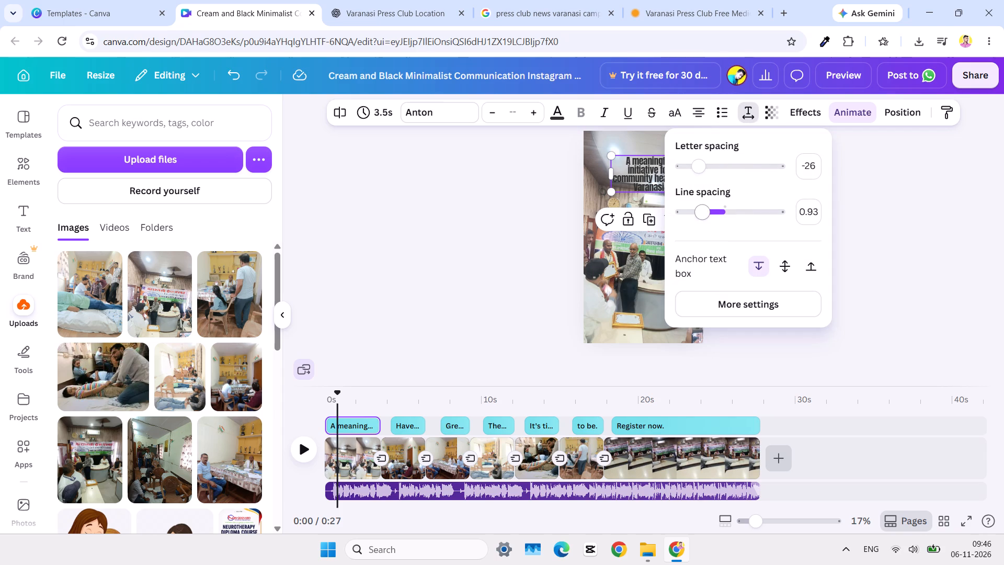
click(707, 211)
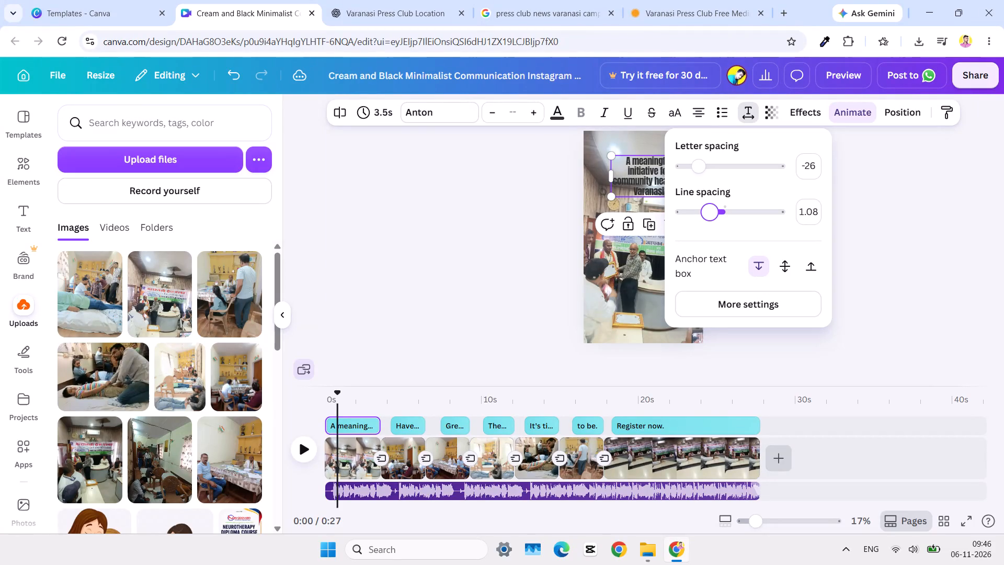
click(866, 189)
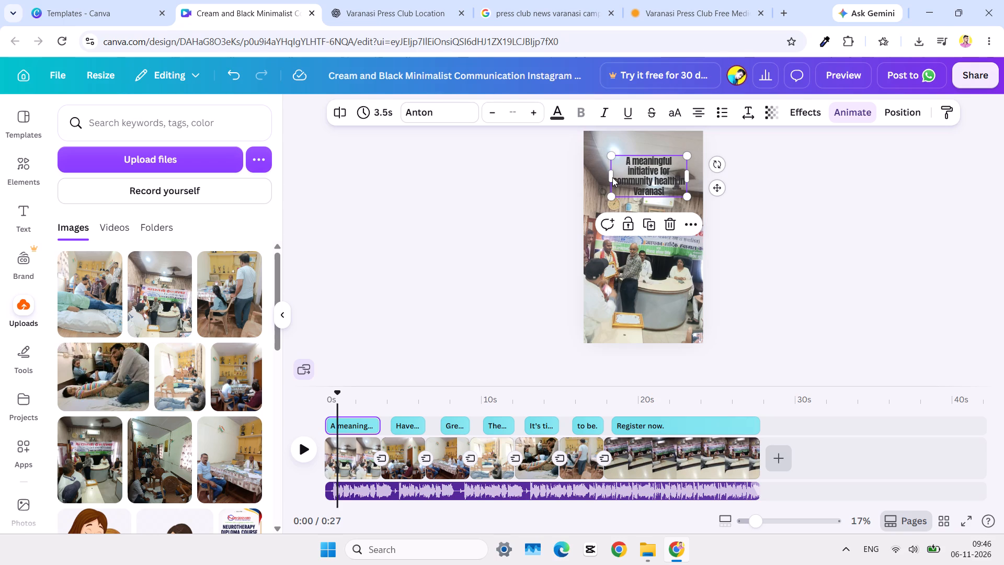
Widen the first subtitle's box so the text wraps to three lines, and centre it near the photo's top edge.
drag(610, 176, 597, 182)
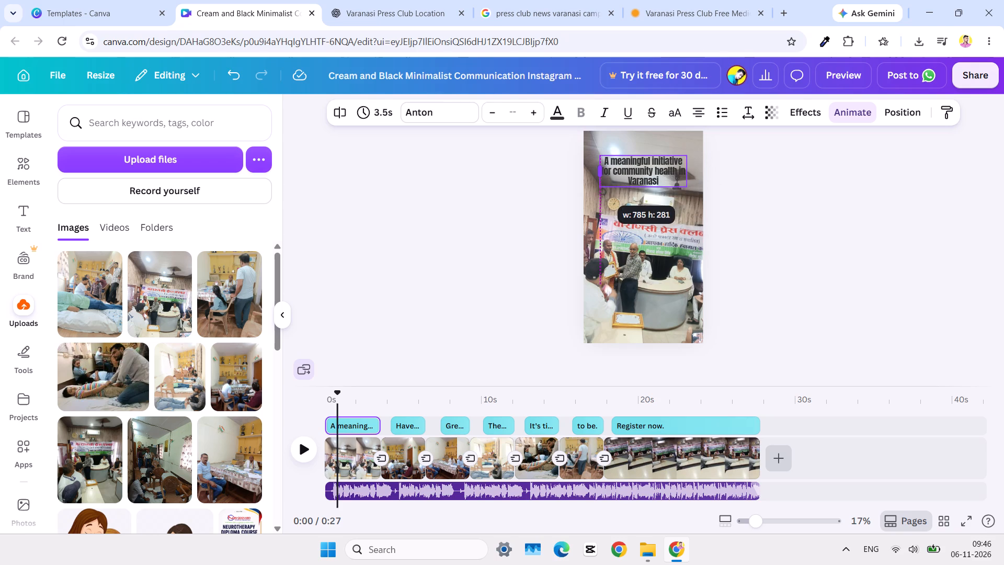
drag(597, 182, 590, 183)
click(824, 183)
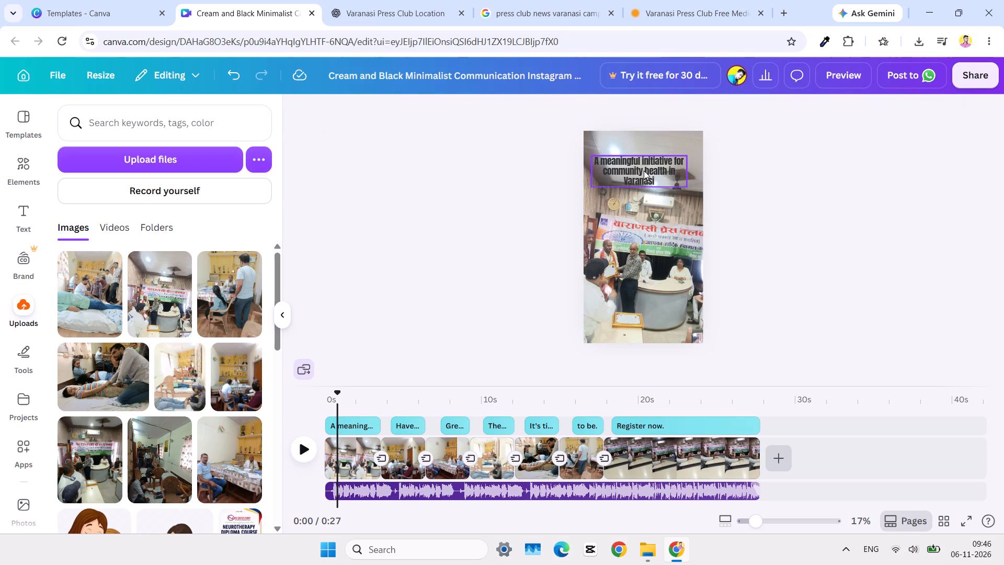
drag(644, 171, 647, 154)
Change the first subtitle's font to Glacial Indifference.
click(453, 111)
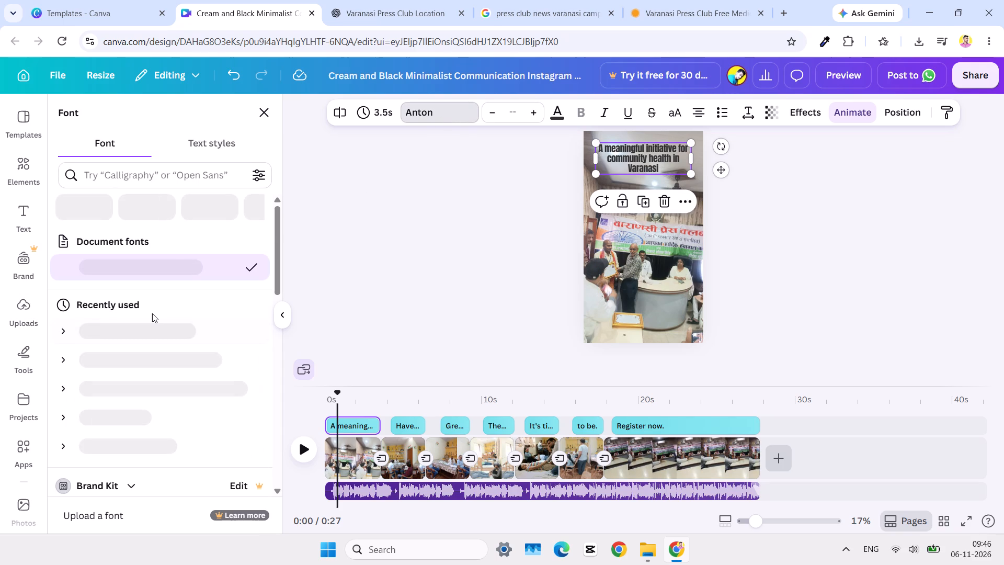
scroll(153, 312, up, 1)
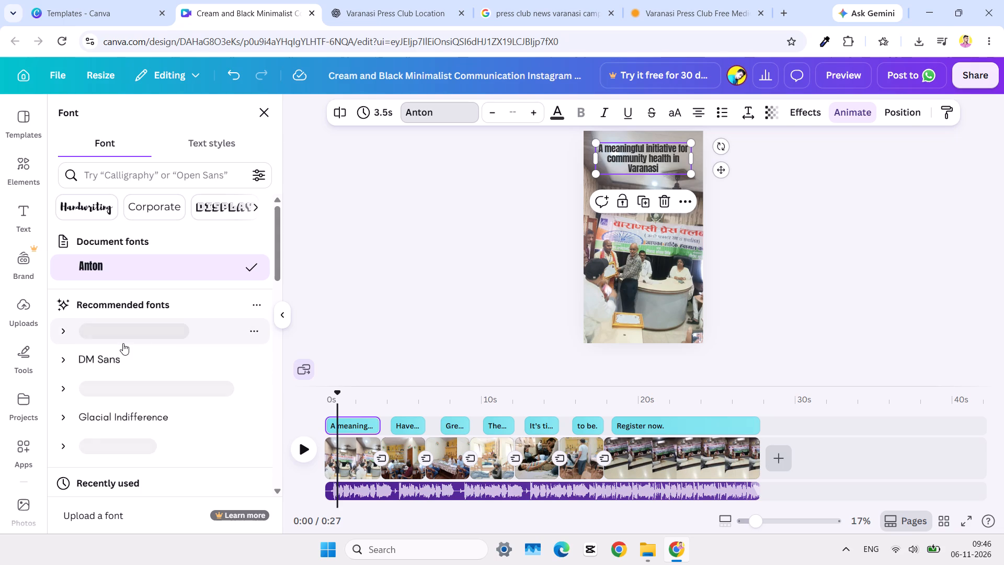
scroll(123, 343, down, 3)
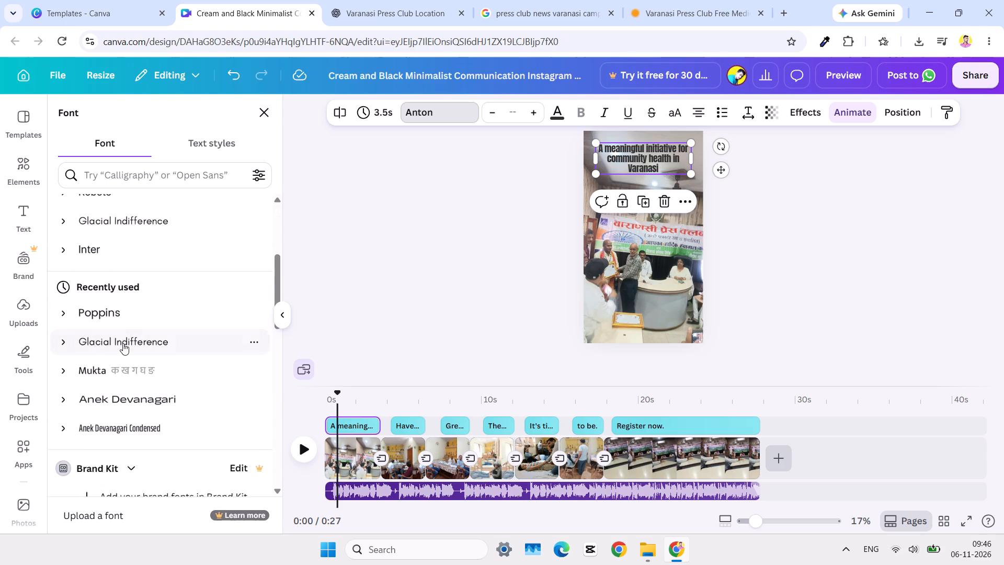
scroll(123, 343, up, 3)
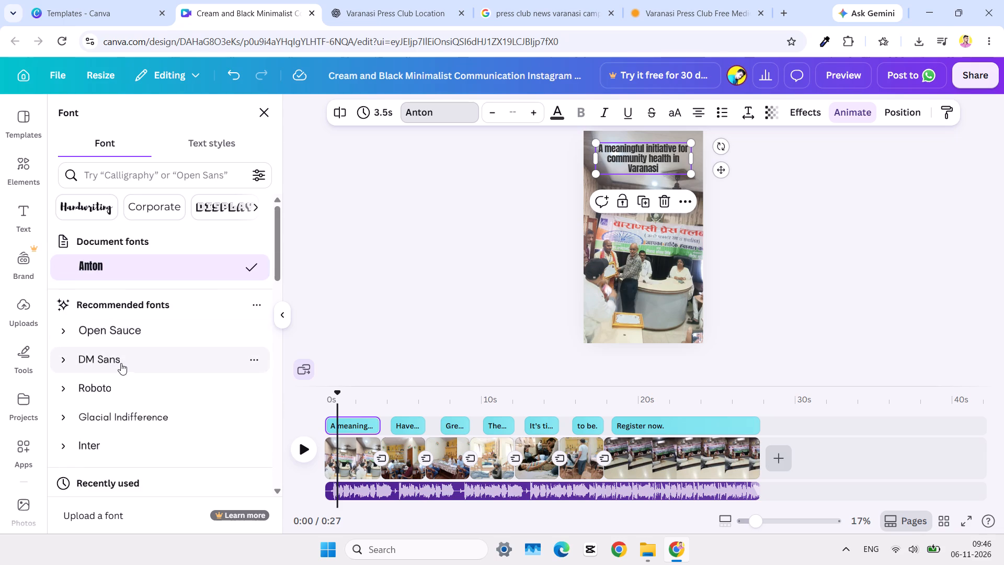
click(123, 413)
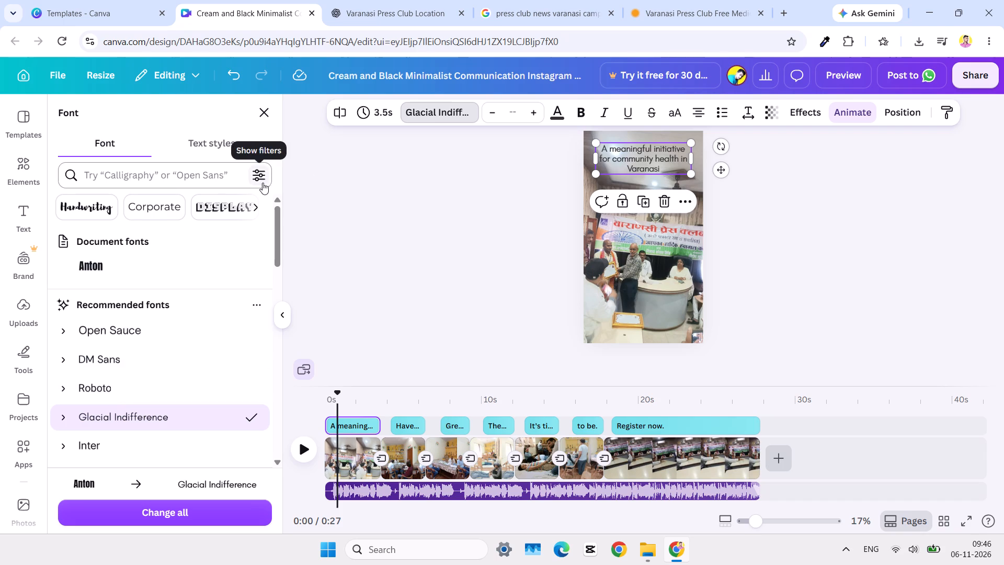
click(418, 191)
click(418, 191)
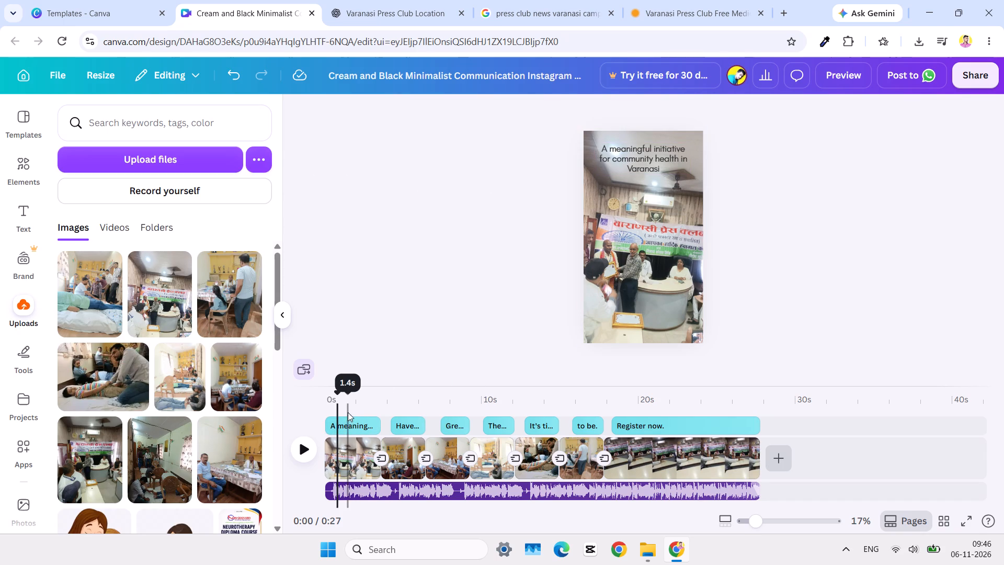
Move the playhead back to the start of the reel.
drag(336, 394, 311, 396)
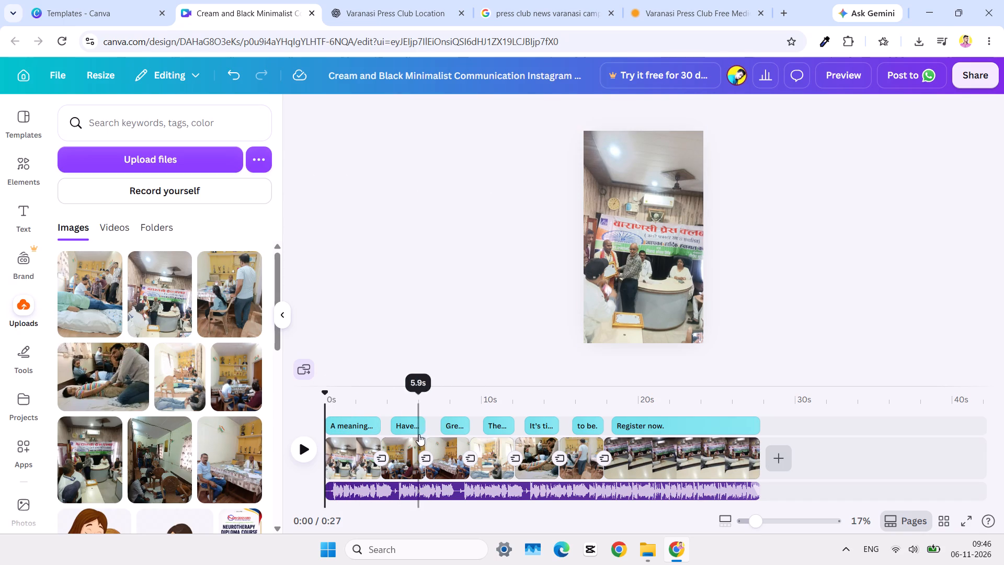
click(303, 452)
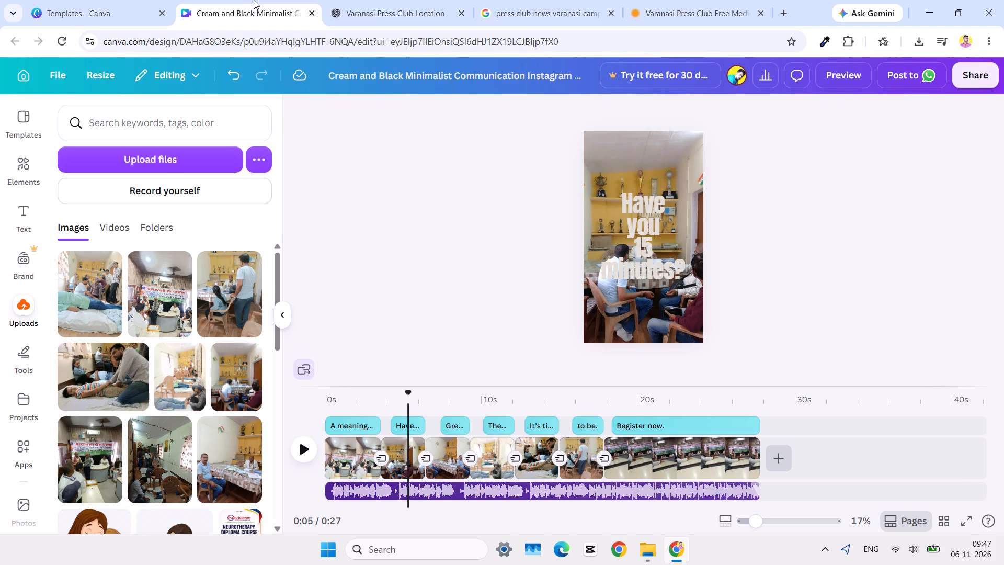
click(401, 428)
click(637, 263)
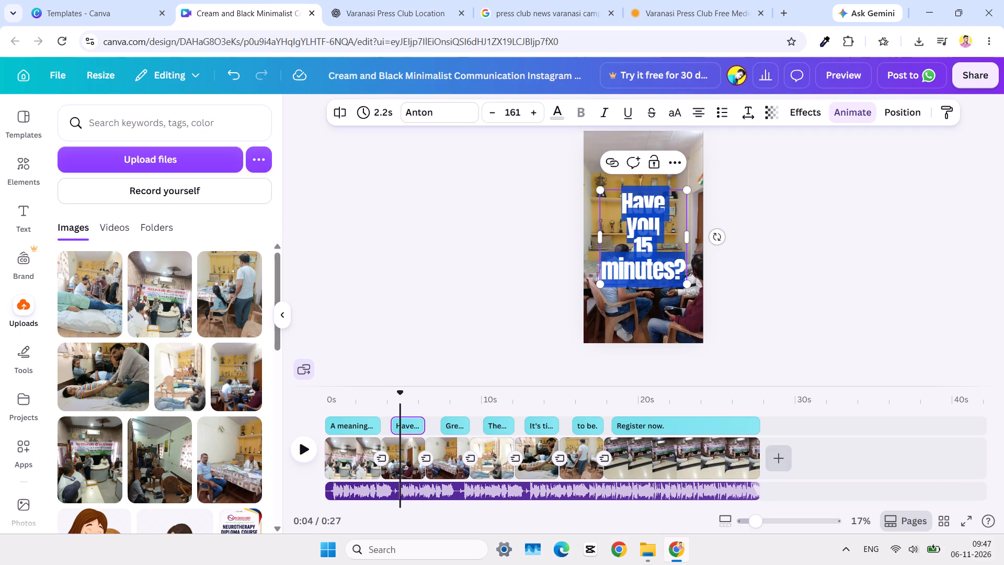
key(ctrl+v)
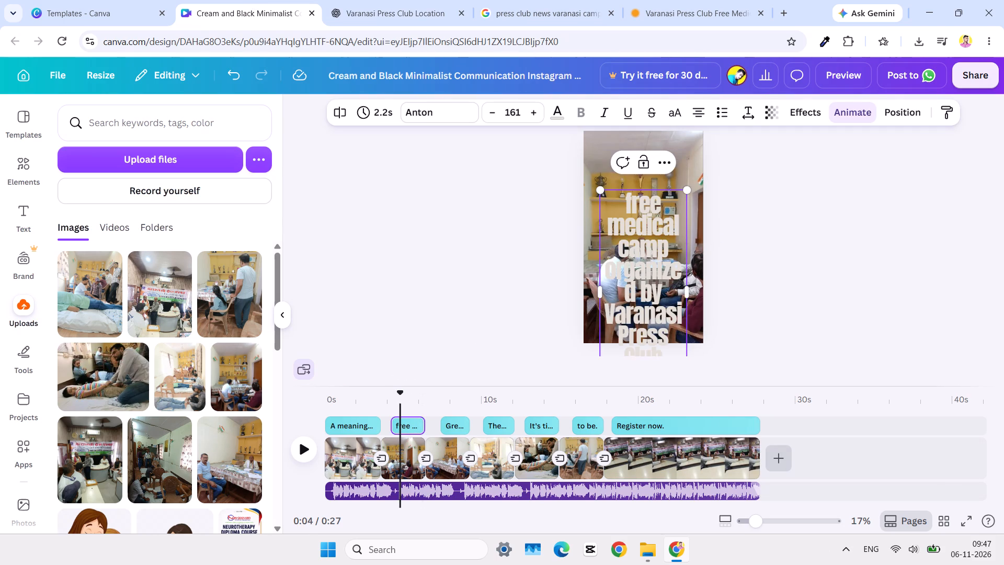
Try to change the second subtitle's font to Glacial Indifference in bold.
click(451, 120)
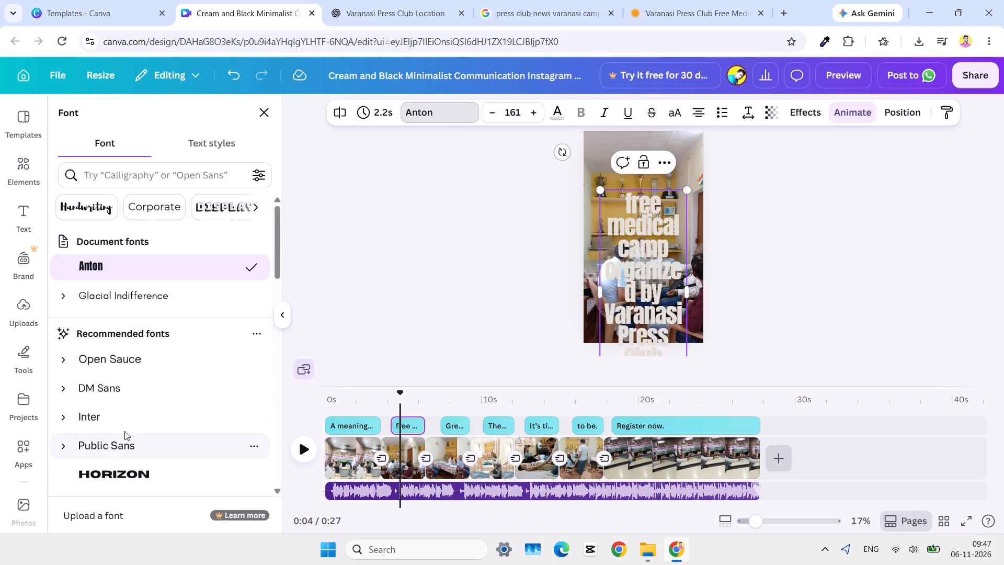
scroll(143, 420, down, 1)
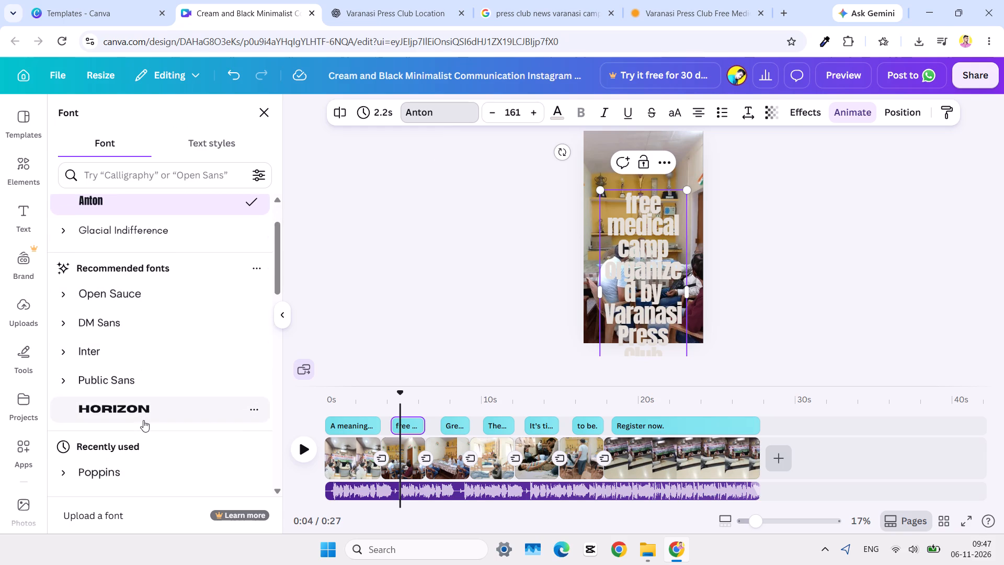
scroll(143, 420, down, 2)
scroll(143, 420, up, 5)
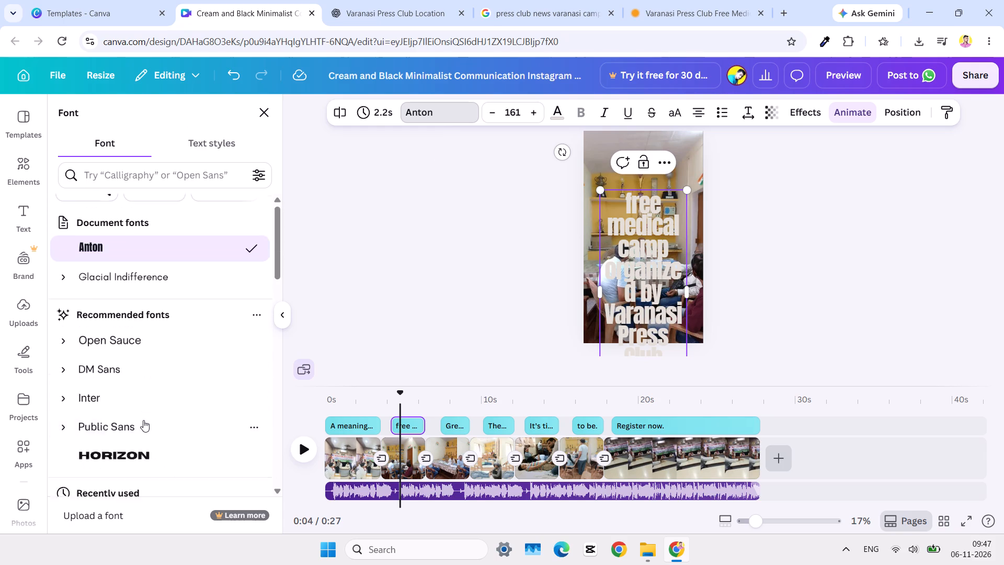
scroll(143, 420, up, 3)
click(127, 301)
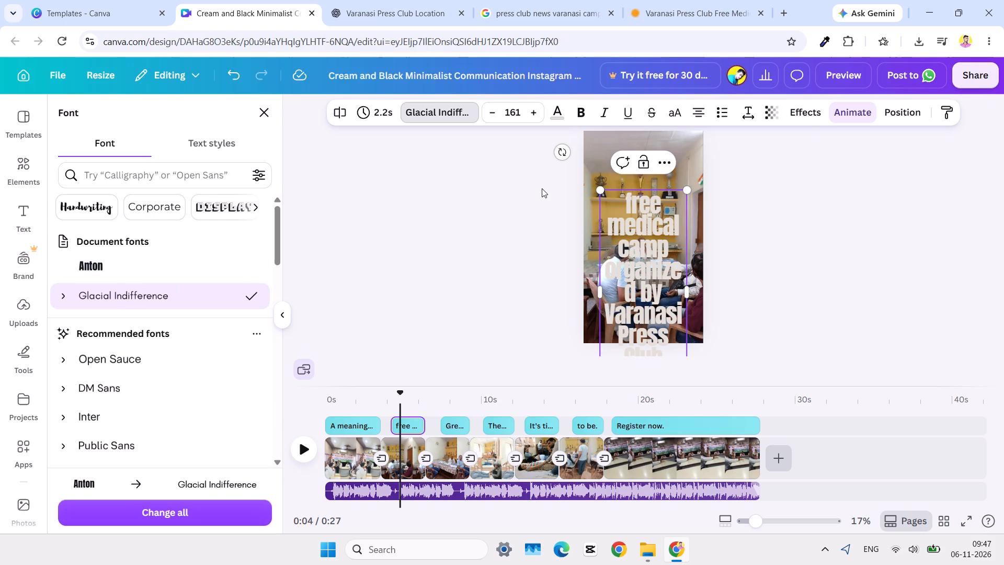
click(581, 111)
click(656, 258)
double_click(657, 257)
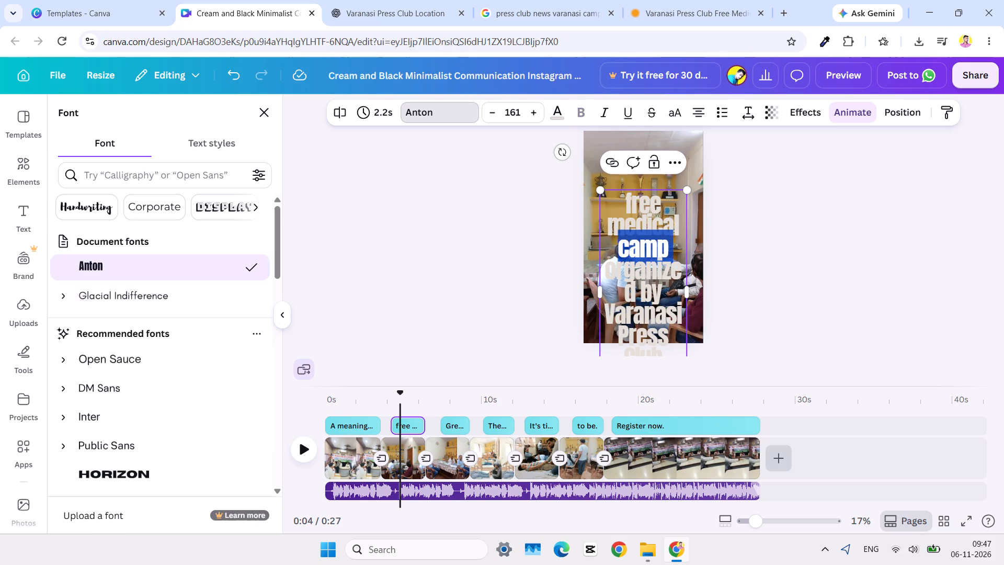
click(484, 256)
Set the whole second subtitle's font to Glacial Indifference.
click(631, 246)
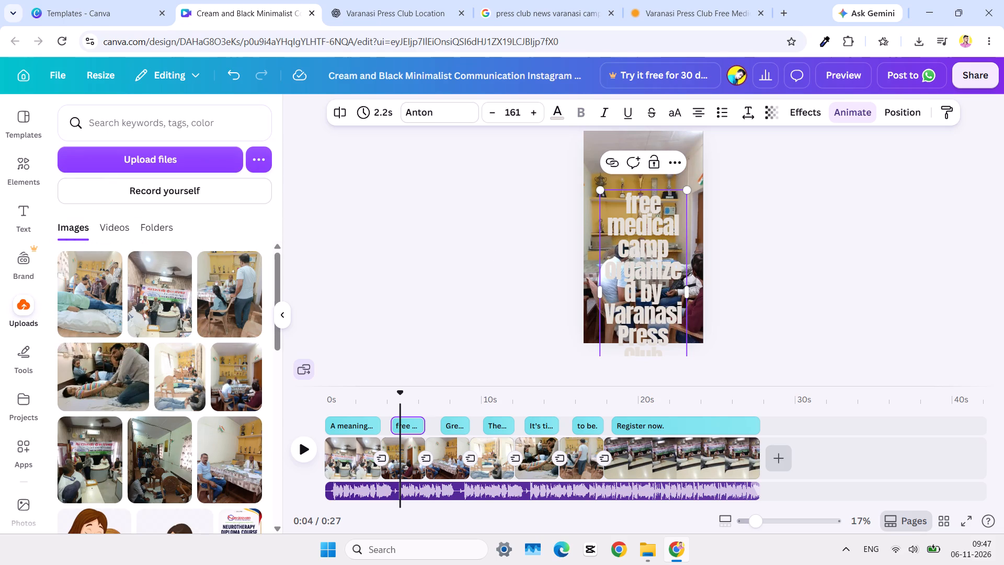
click(652, 223)
click(428, 100)
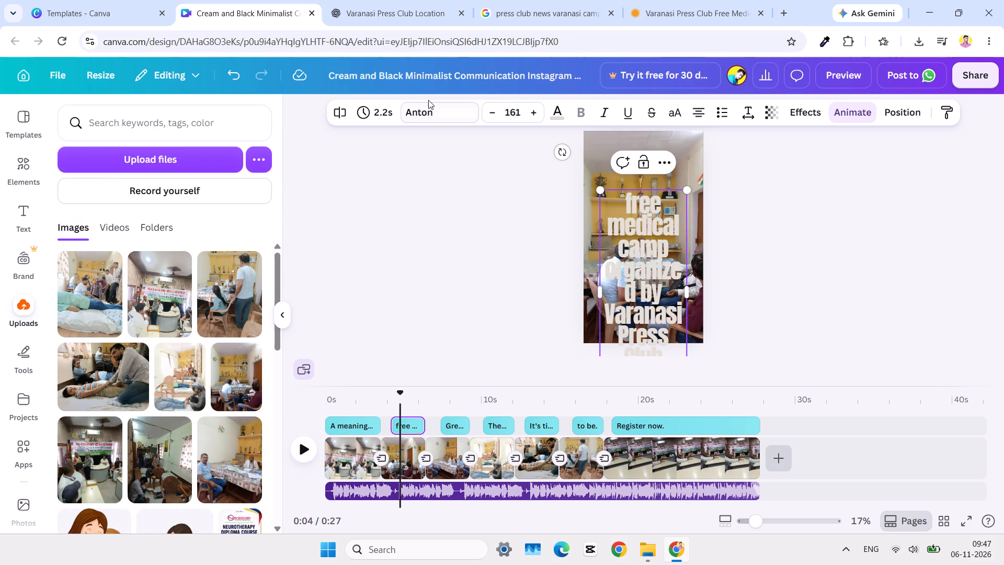
click(409, 120)
click(129, 298)
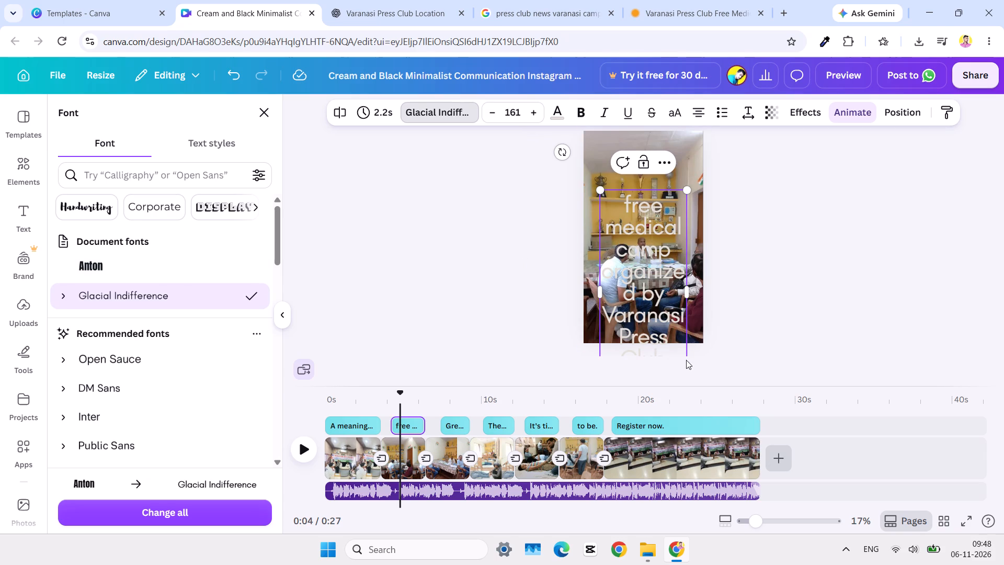
Shrink the second subtitle to about font size 89.7 and move it to the centre of the photo's upper half.
drag(687, 189, 661, 240)
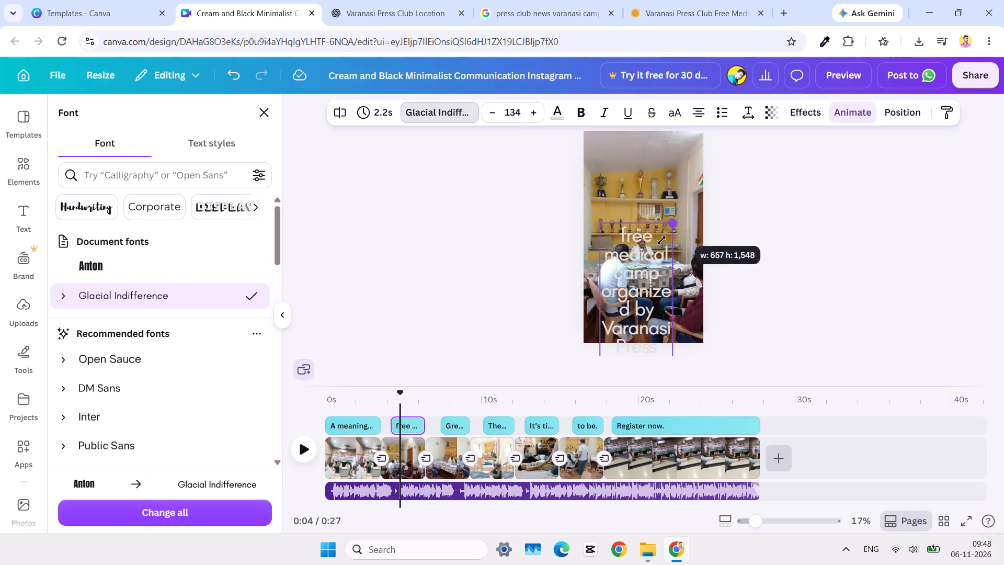
drag(661, 240, 642, 276)
drag(618, 312, 634, 255)
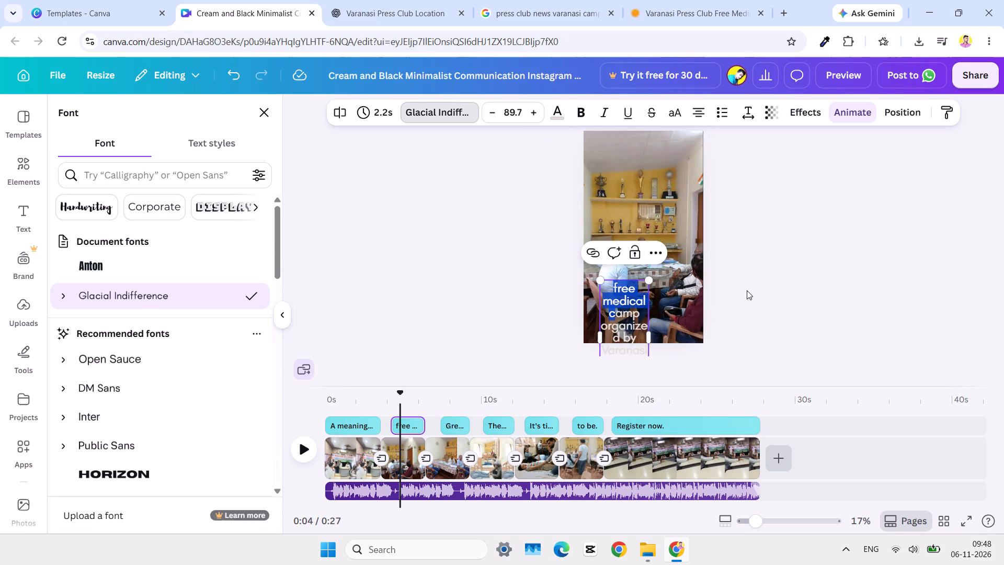
click(747, 290)
click(698, 305)
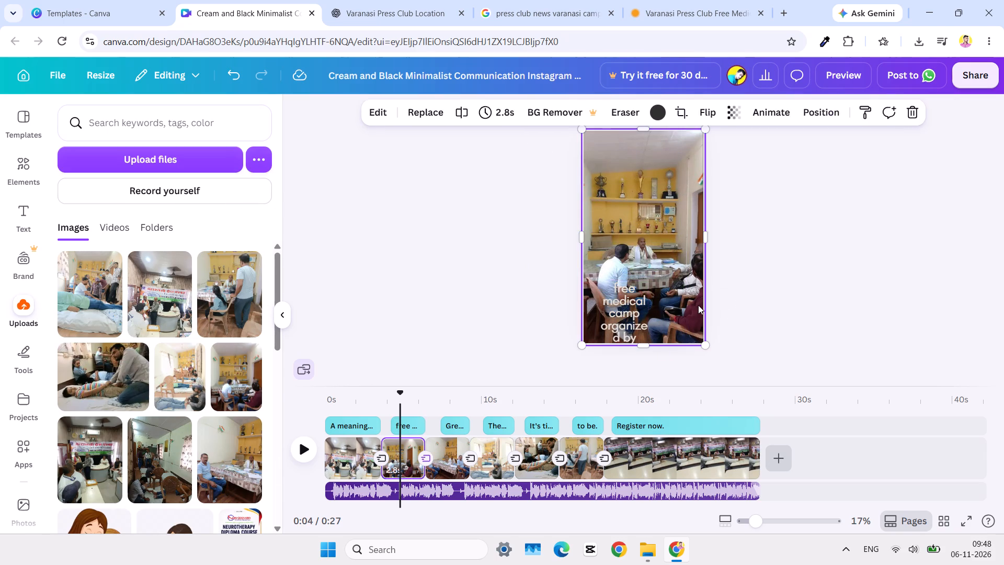
click(621, 312)
drag(621, 312, 640, 184)
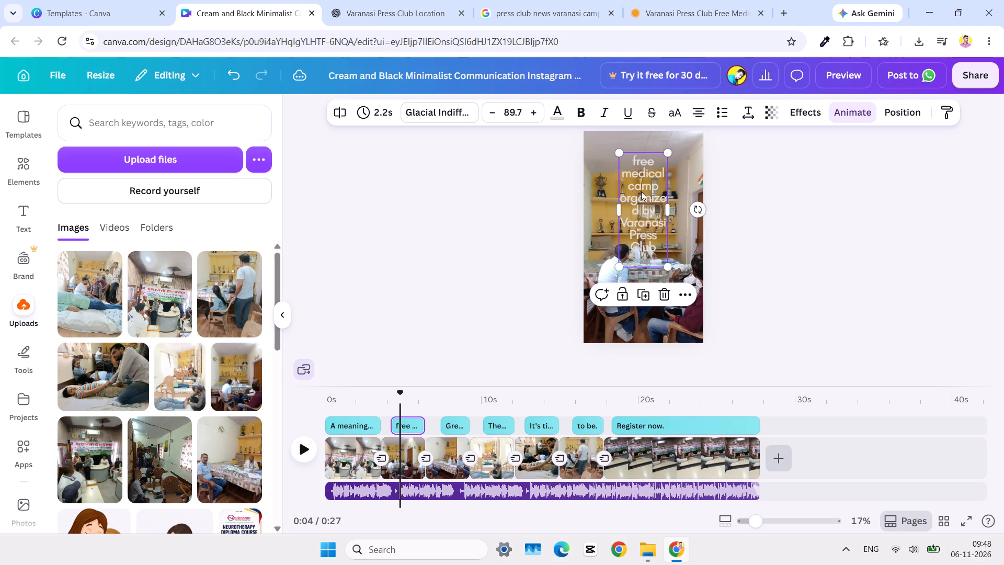
Scale the second subtitle down to font size 41.9 and widen its box on both sides to span most of the photo.
drag(670, 272, 645, 210)
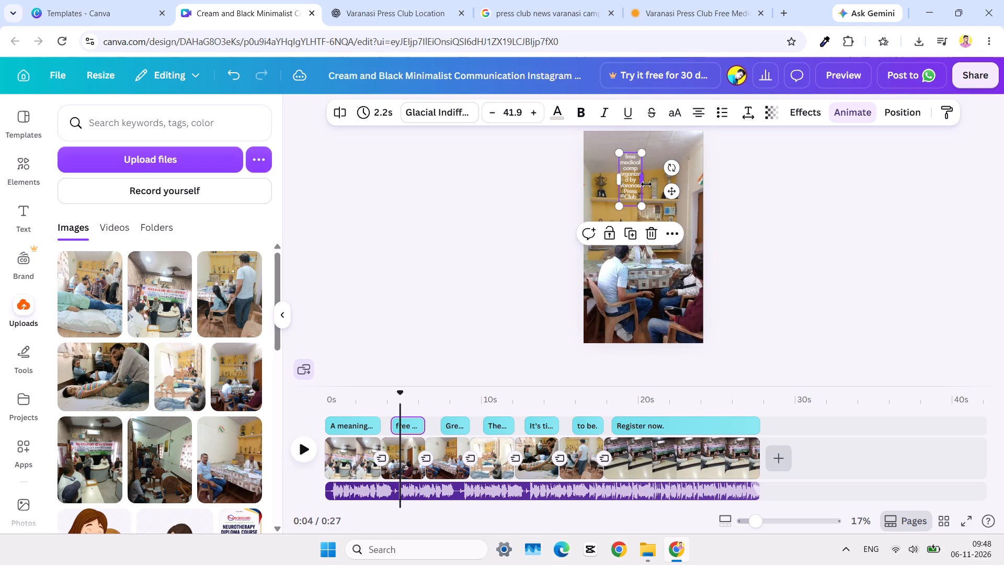
drag(646, 179, 691, 186)
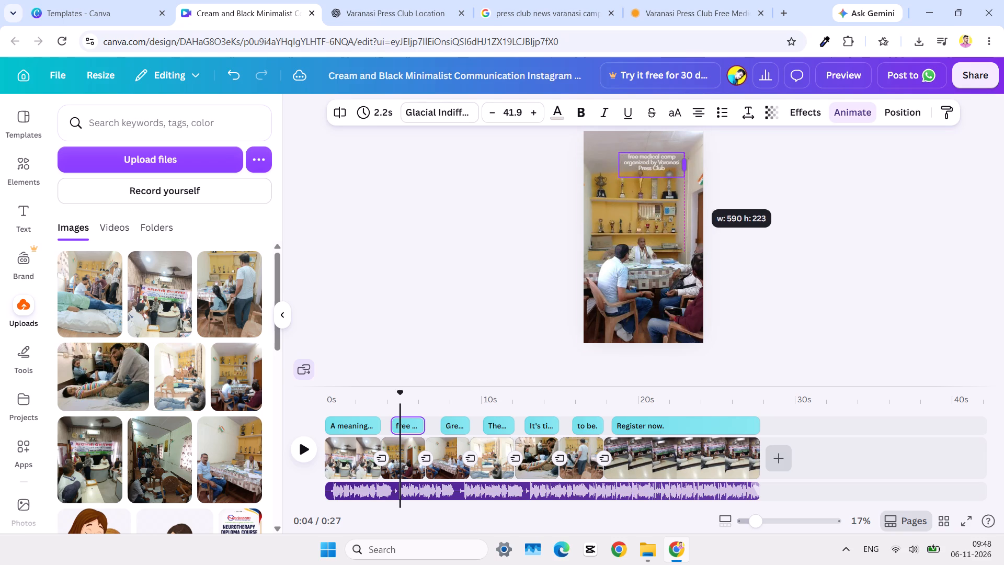
drag(691, 186, 694, 185)
drag(617, 164, 601, 167)
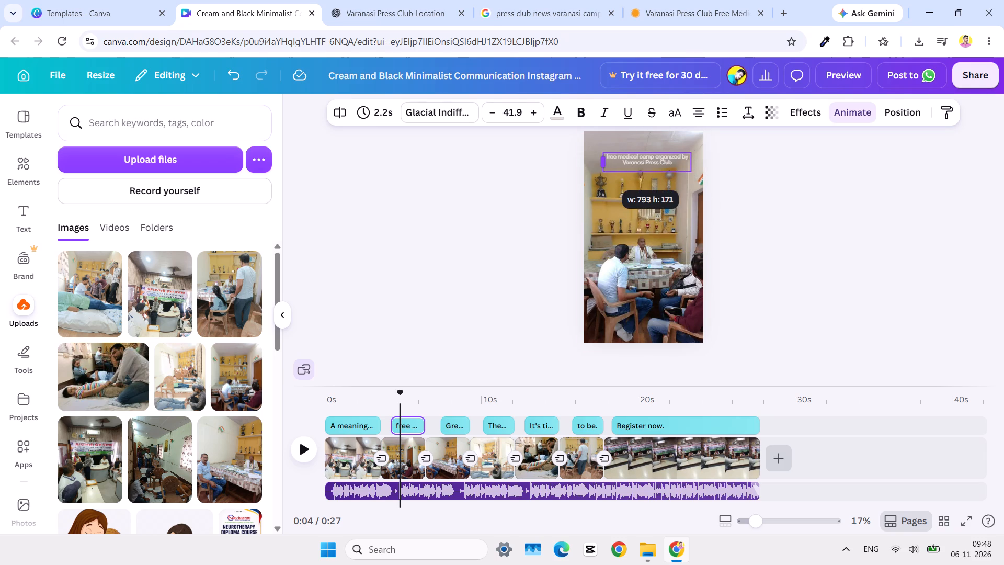
drag(601, 167, 593, 169)
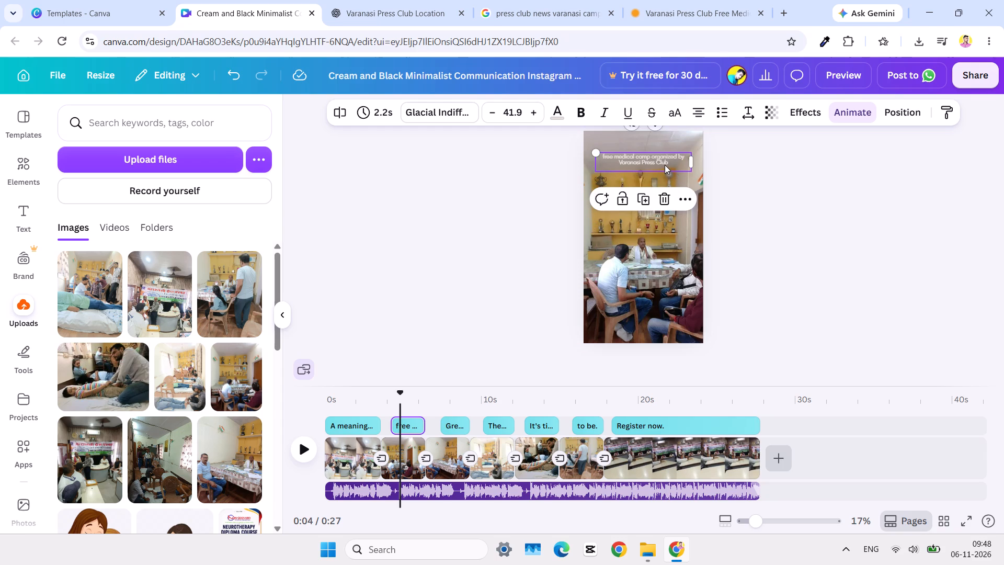
Increase the second subtitle's font size to 89.9.
triple_click(538, 110)
triple_click(538, 110)
triple_click(538, 110)
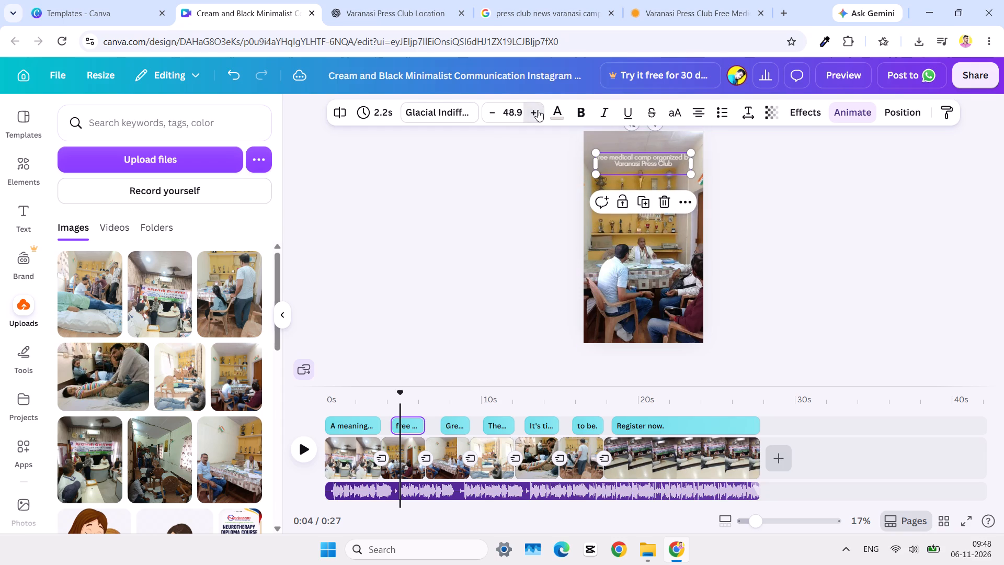
triple_click(538, 110)
triple_click(538, 110)
triple_click(538, 110)
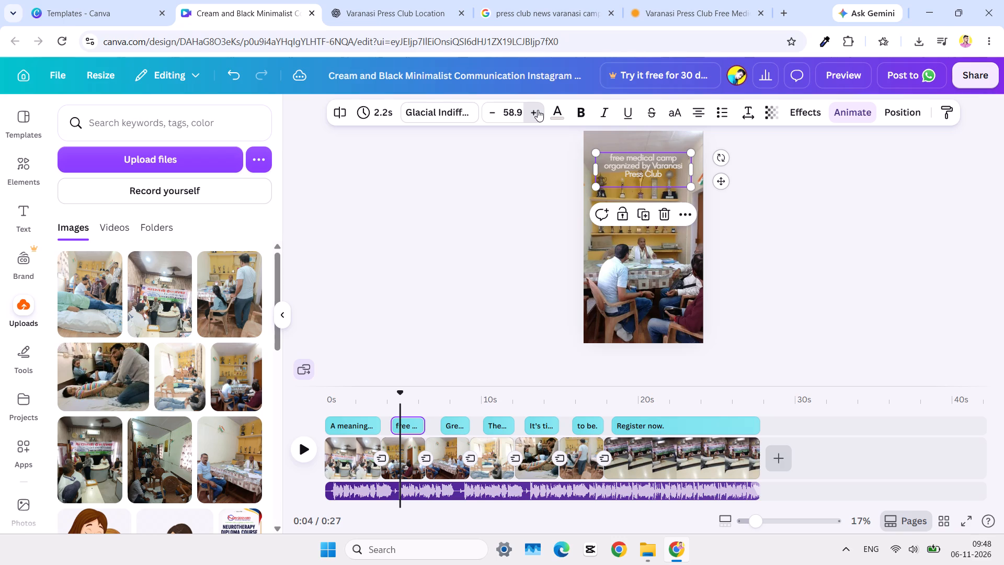
triple_click(538, 110)
triple_click(535, 111)
triple_click(534, 111)
triple_click(534, 111)
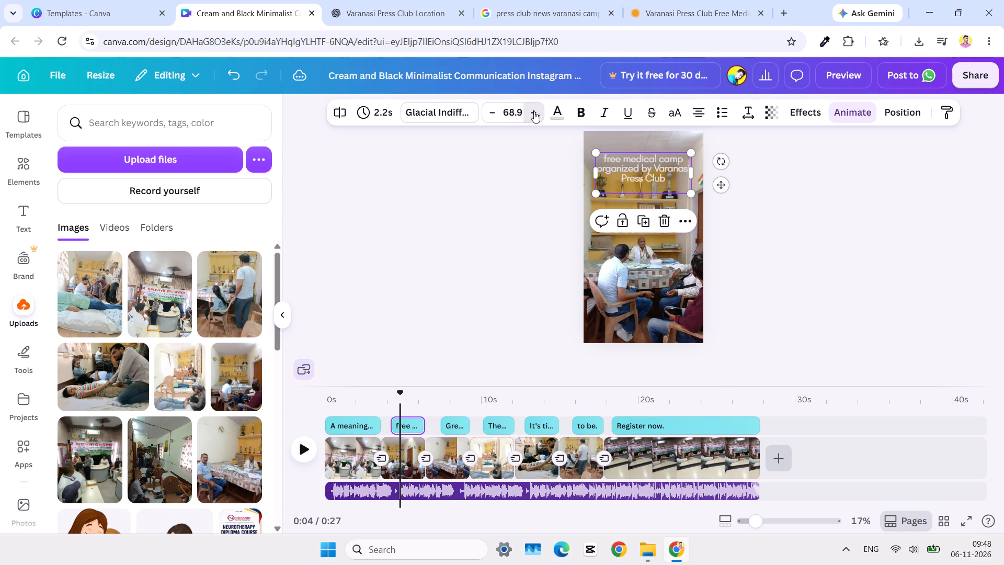
triple_click(534, 111)
triple_click(532, 112)
triple_click(531, 113)
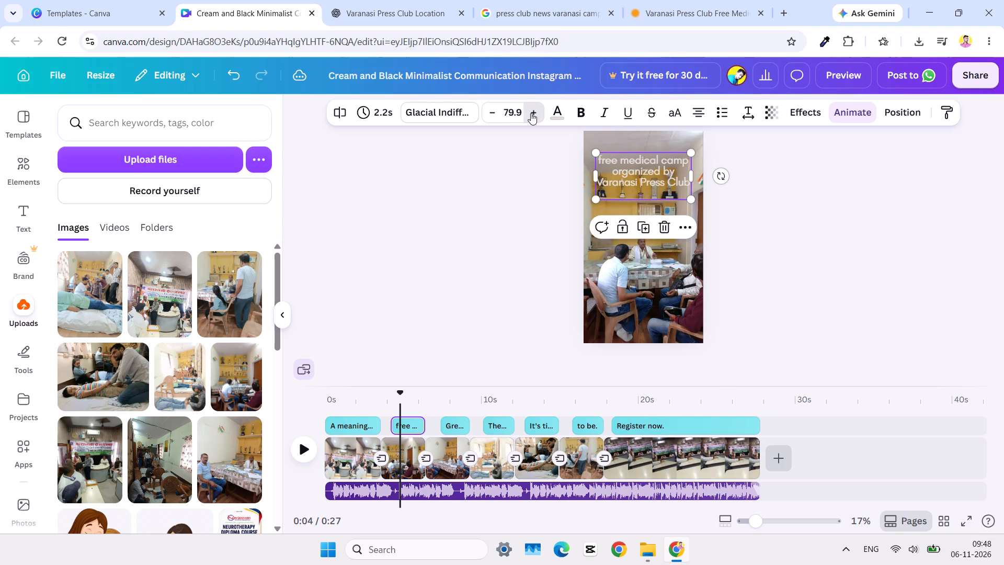
triple_click(531, 113)
double_click(530, 114)
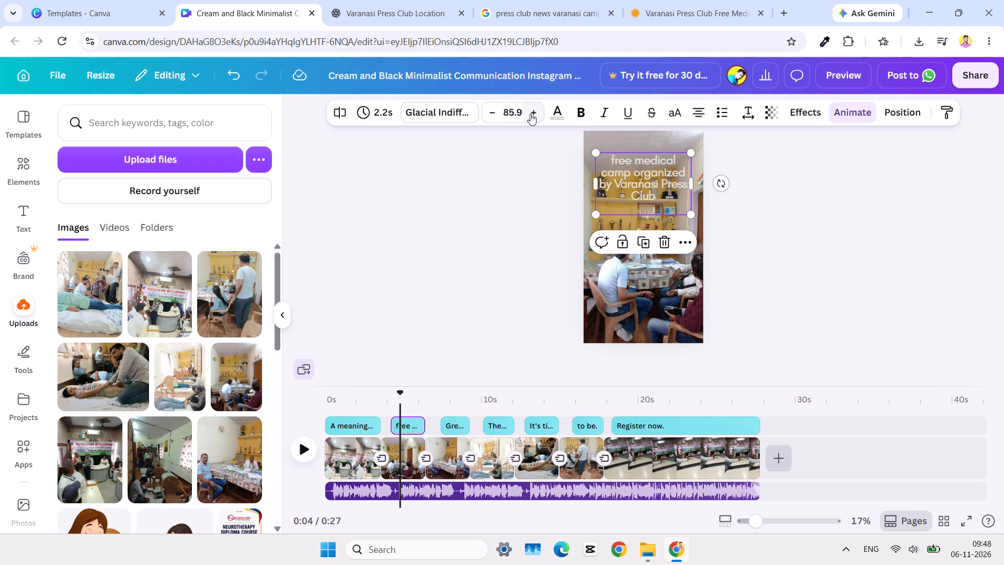
triple_click(530, 114)
click(530, 114)
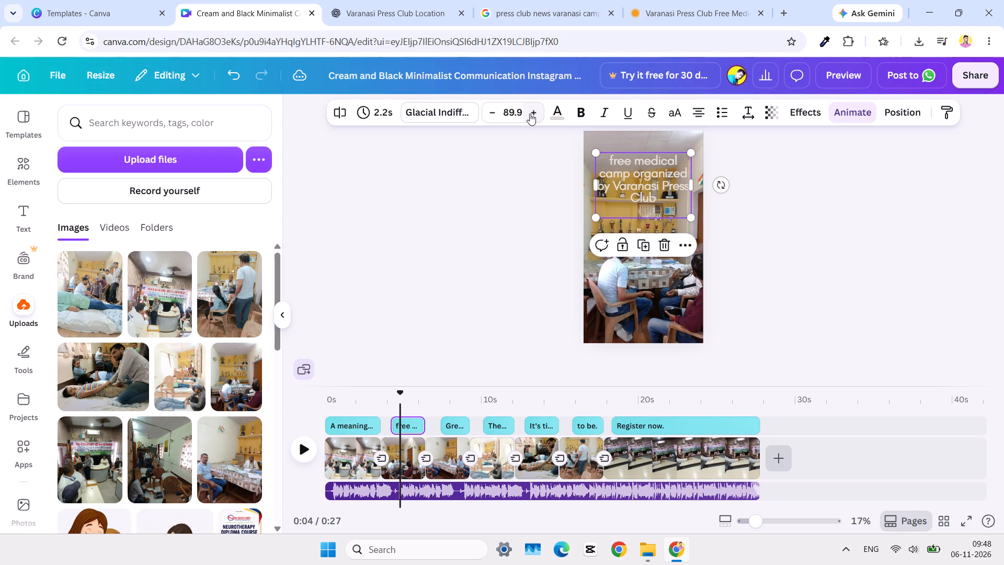
Capitalize the first letter of the second subtitle so it reads "Free medical camp organized by Varanasi Press Club".
click(611, 163)
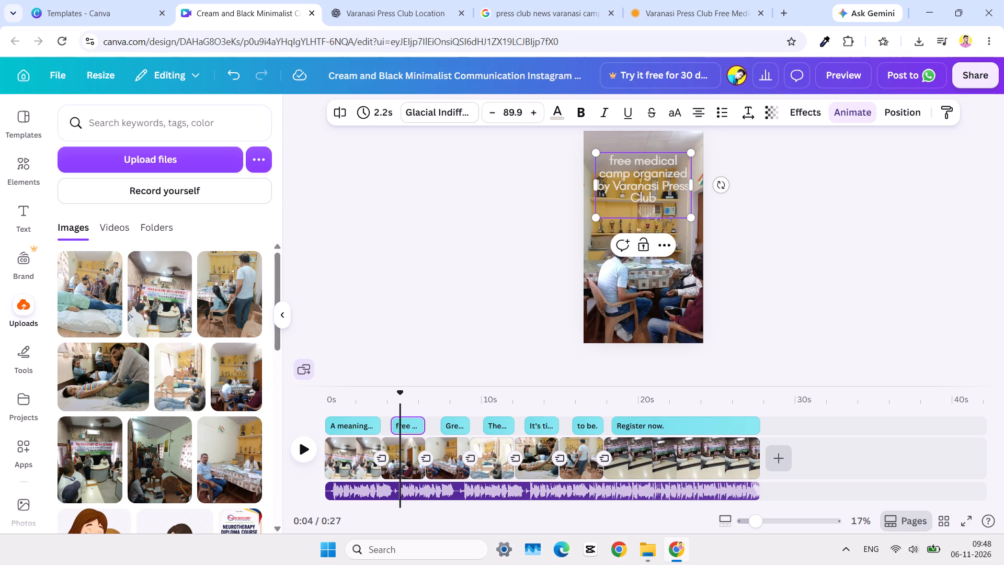
click(612, 163)
click(612, 163)
key(BackSpace)
key(shift+f)
double_click(473, 231)
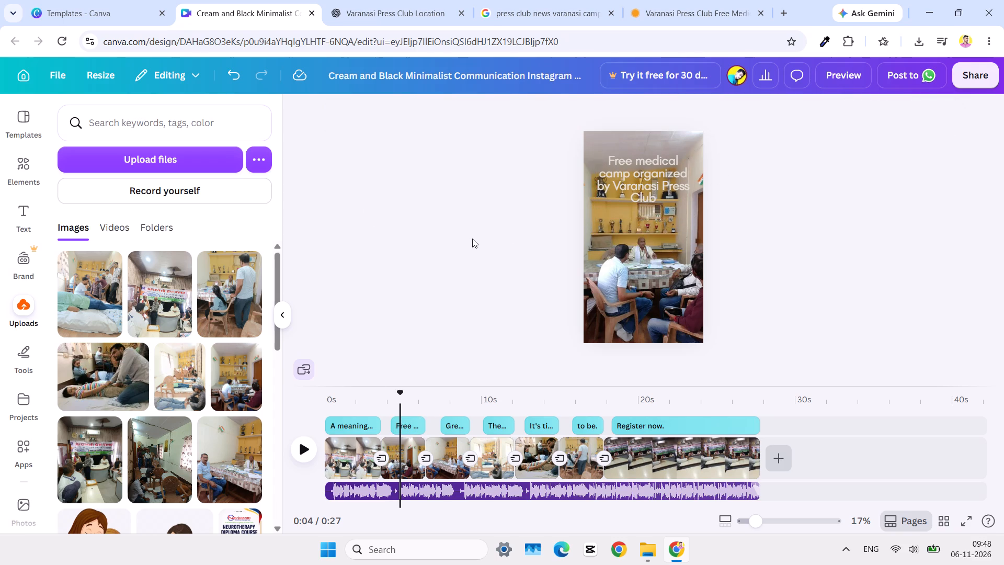
click(658, 195)
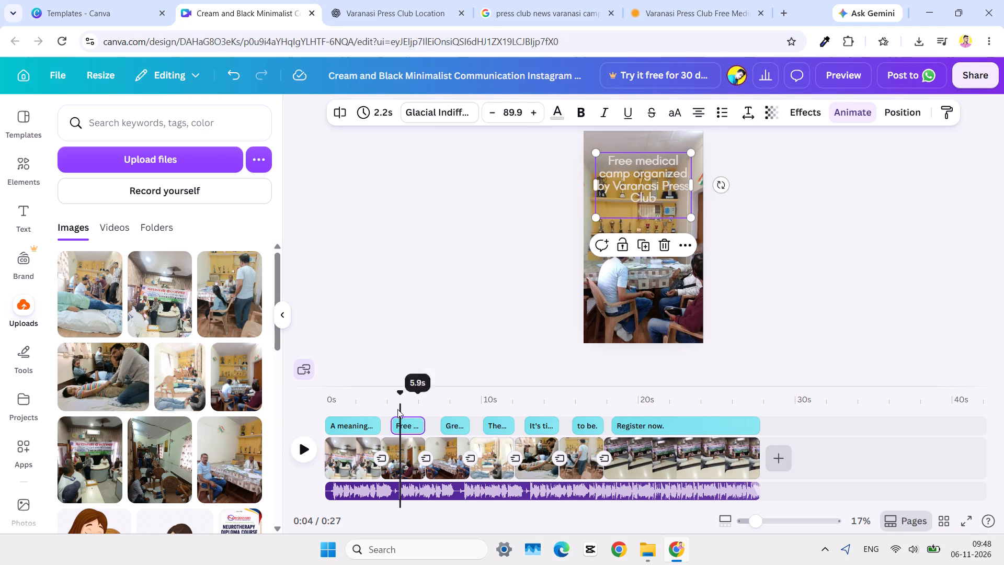
click(303, 454)
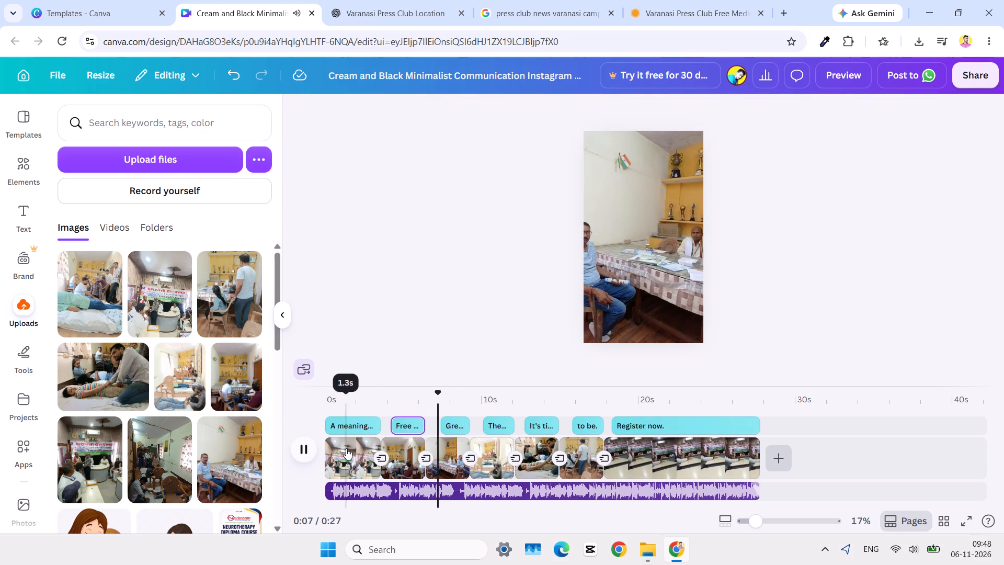
drag(460, 392, 263, 402)
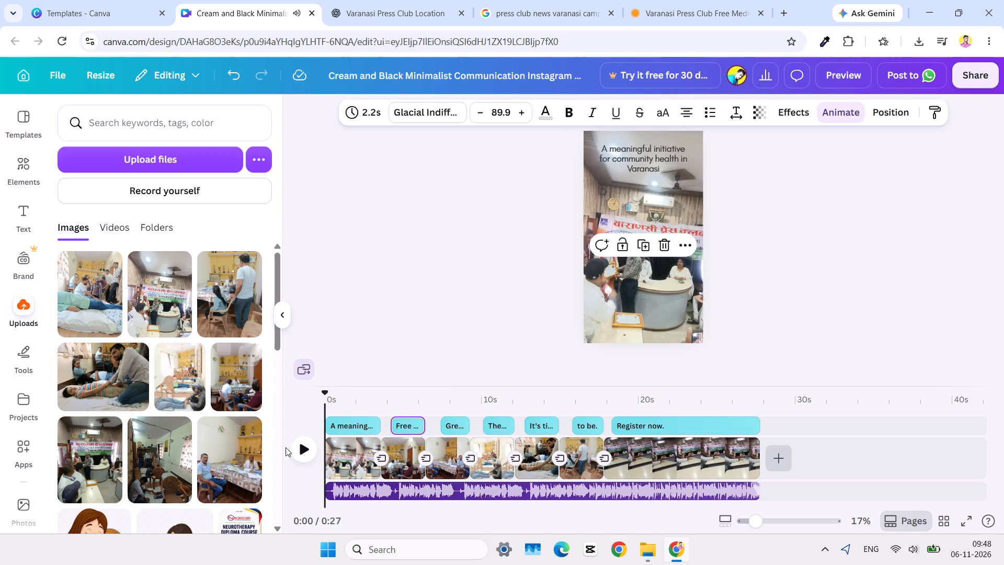
click(297, 455)
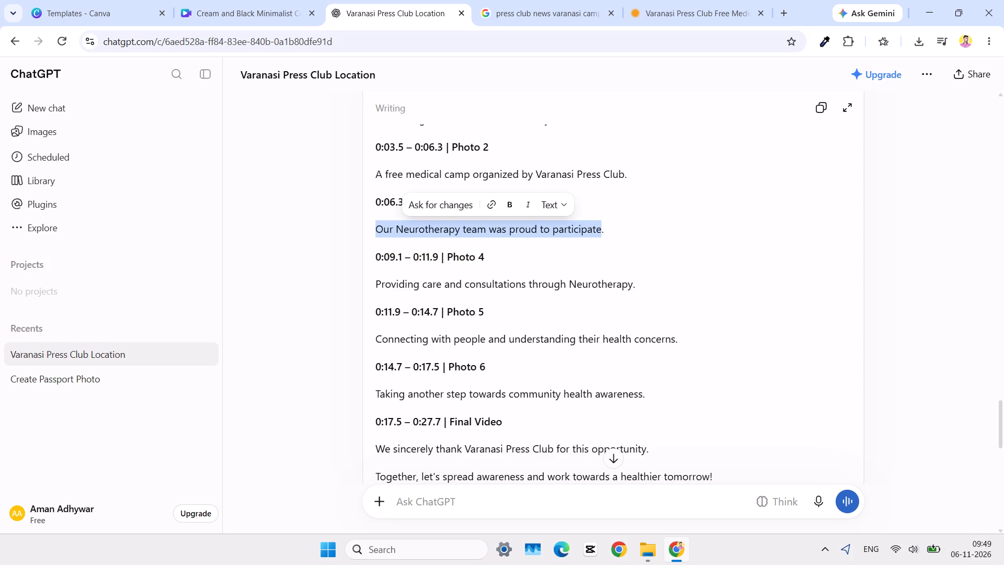
key(ctrl+c)
click(267, 2)
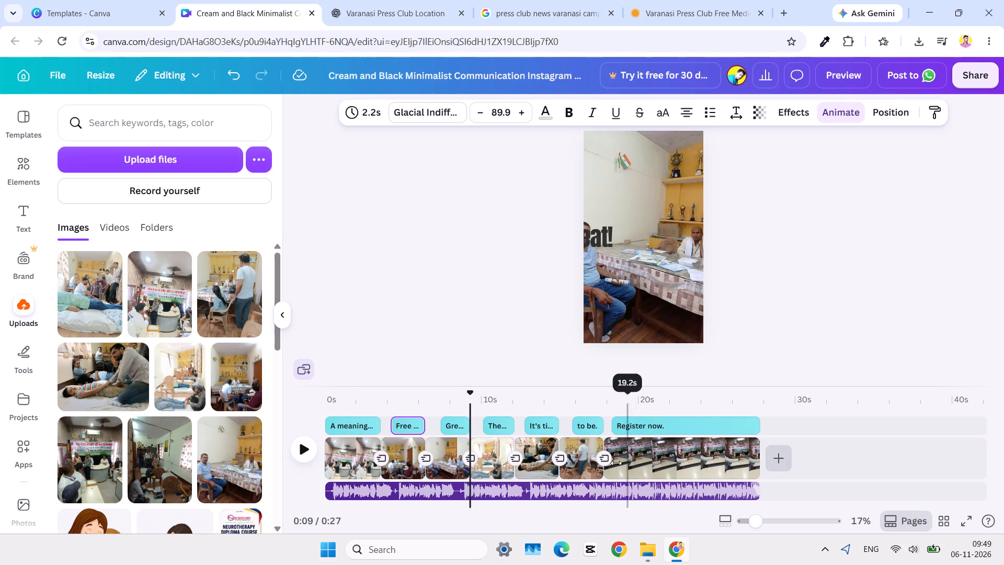
click(457, 426)
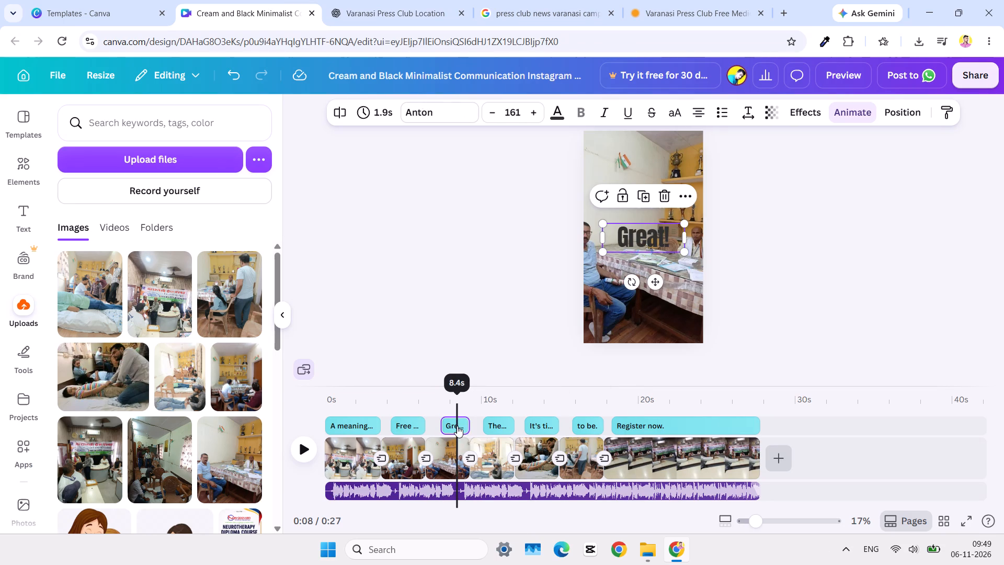
click(665, 244)
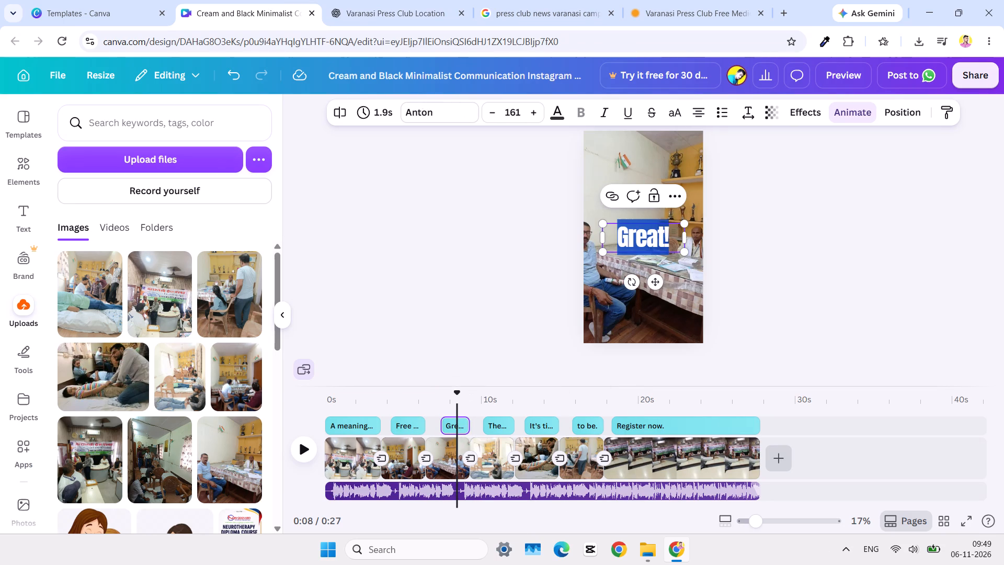
key(ctrl+v)
Set the whole third subtitle's font to Glacial Indifference.
click(428, 106)
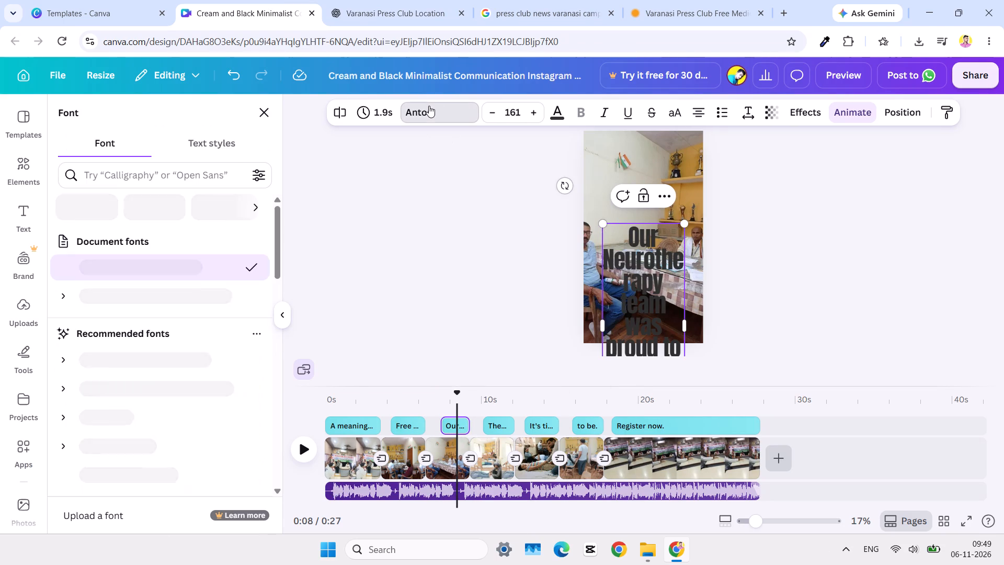
click(139, 300)
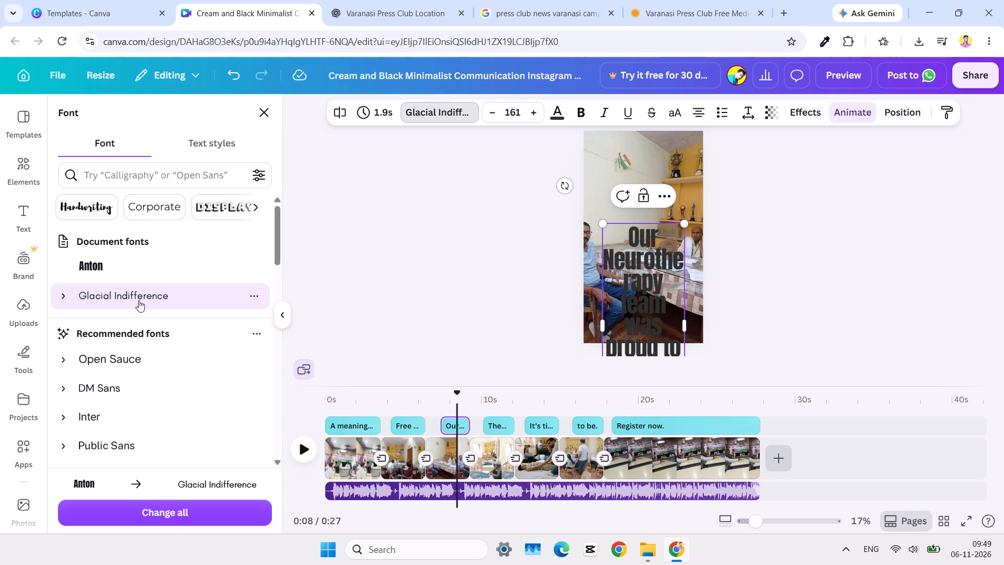
click(357, 279)
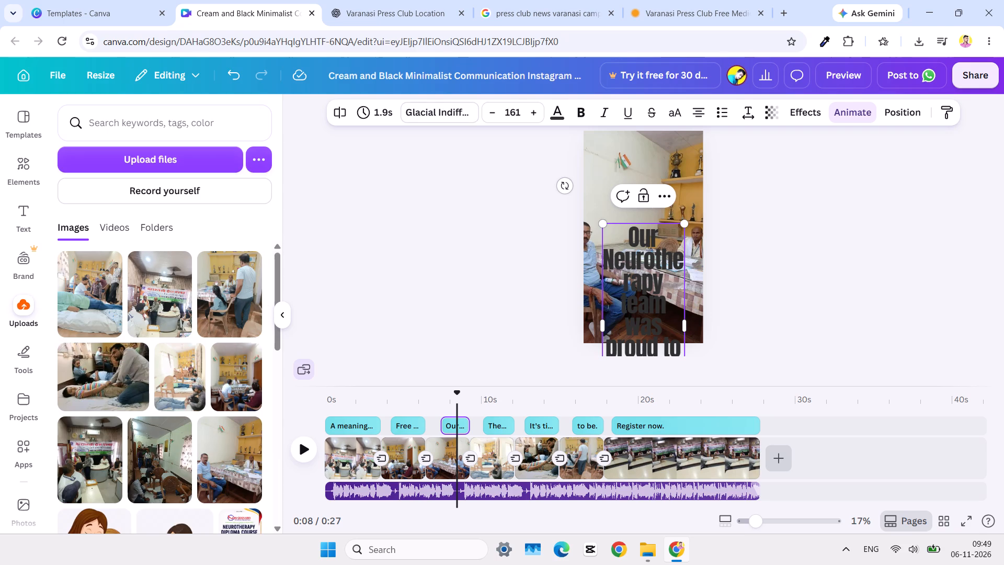
click(348, 284)
click(621, 266)
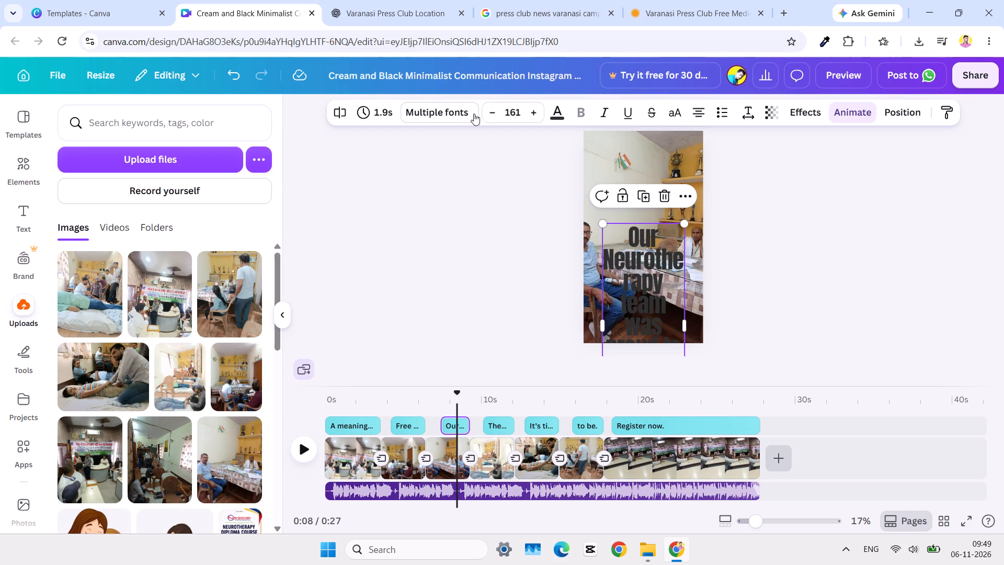
click(447, 115)
click(151, 295)
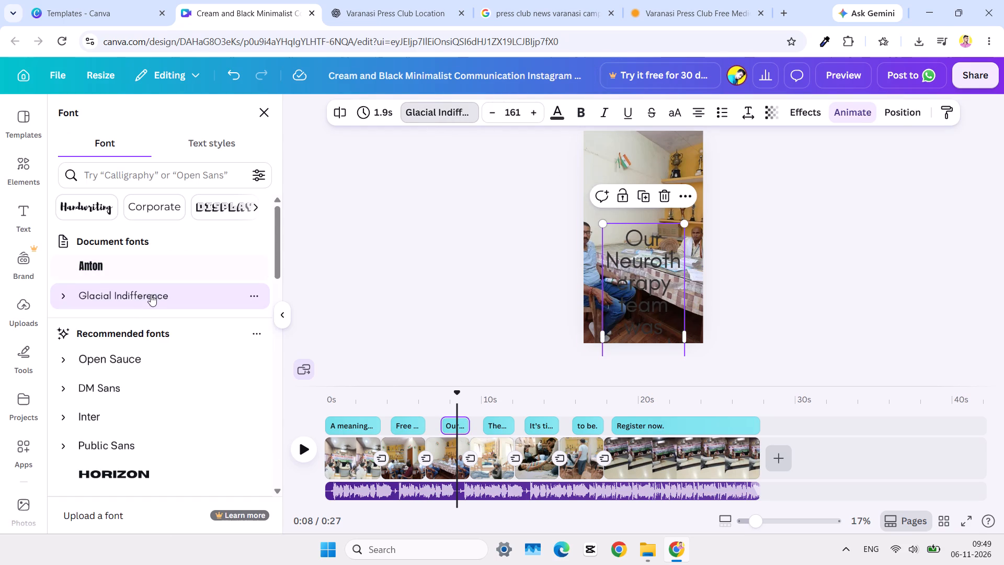
Reduce the third subtitle's font size to 90.5.
triple_click(495, 119)
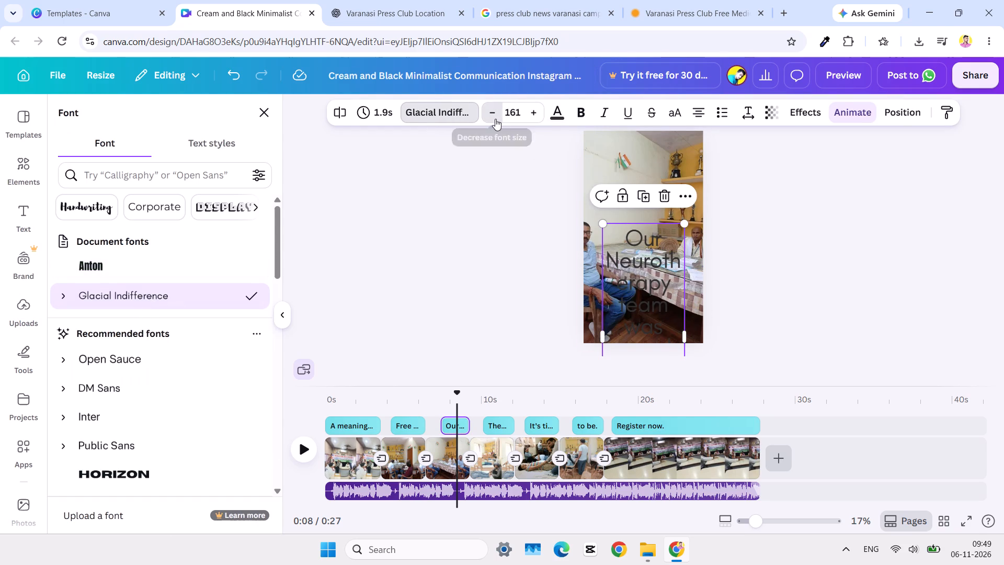
triple_click(495, 119)
double_click(495, 119)
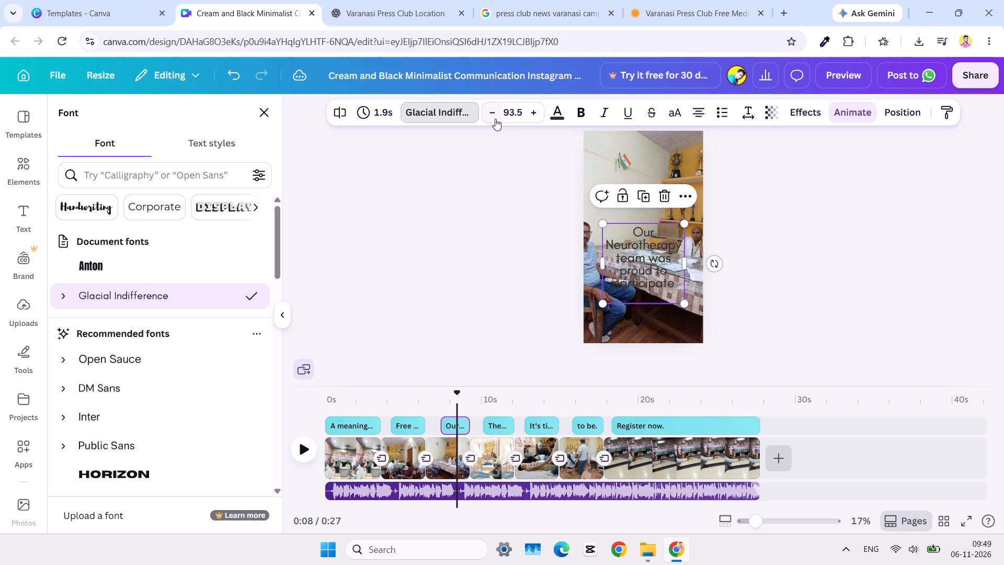
double_click(495, 119)
click(495, 119)
click(823, 288)
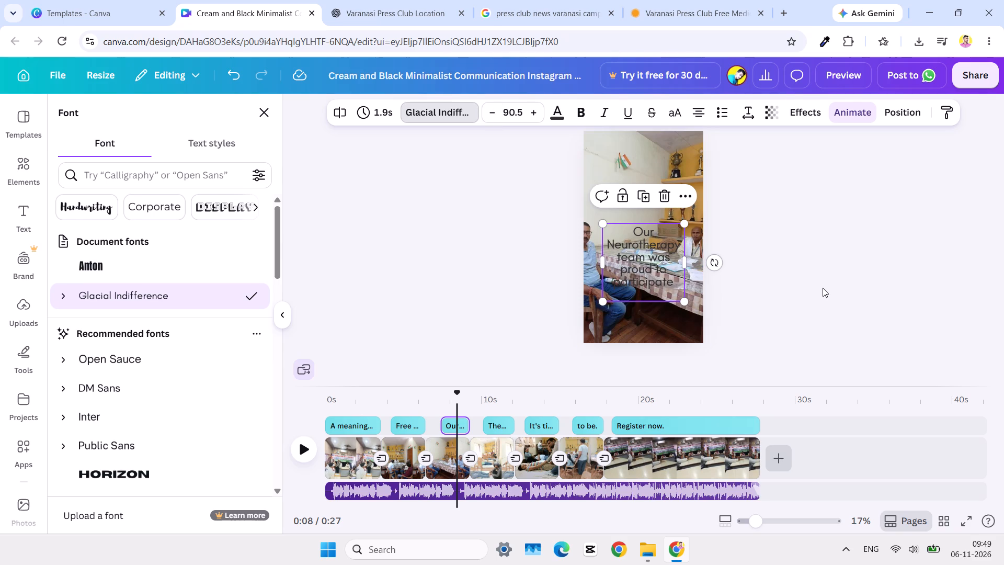
click(496, 245)
Move the third subtitle to the upper part of the photo and widen its box on both sides to about 897.
click(642, 256)
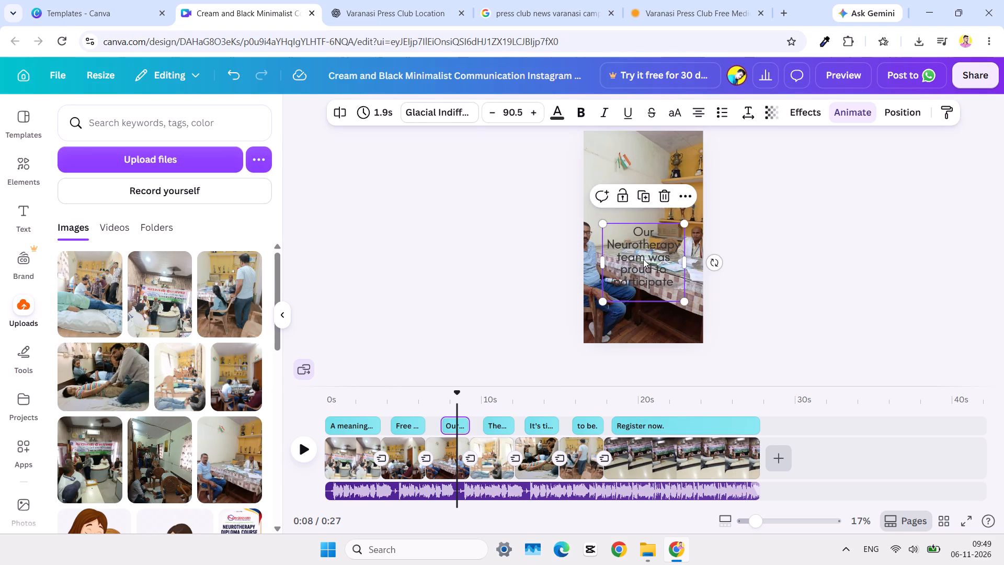
drag(645, 260, 651, 180)
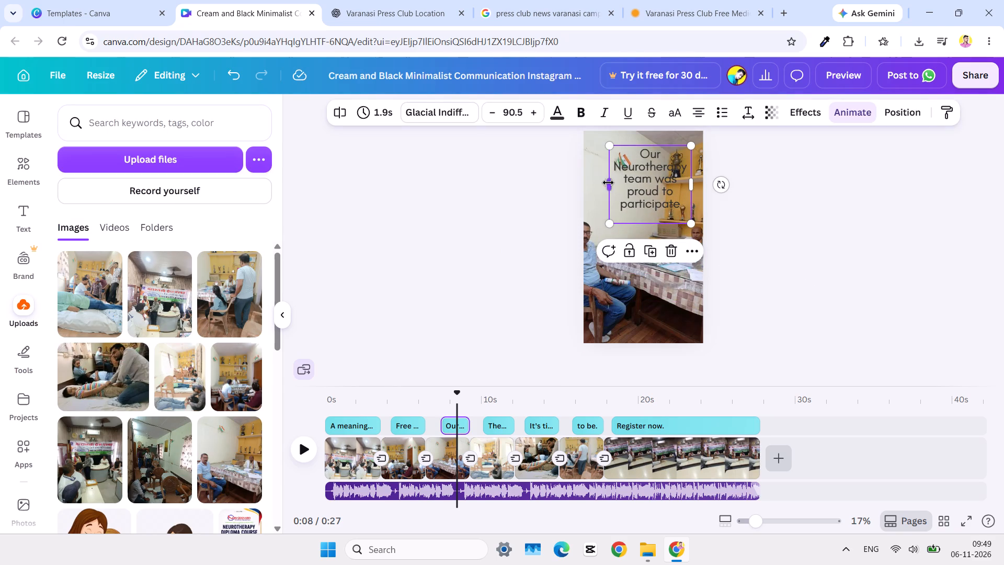
drag(608, 183, 595, 186)
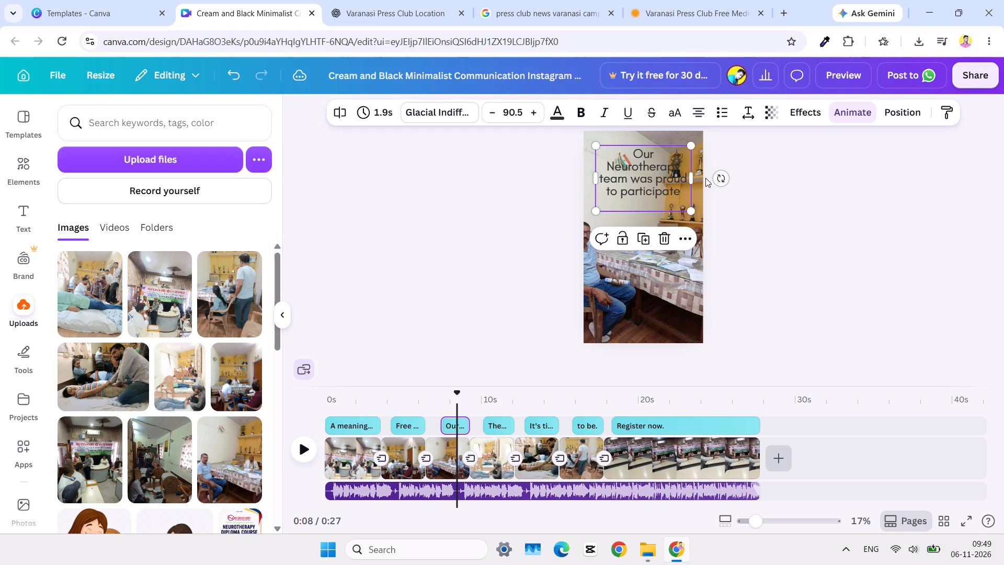
click(692, 179)
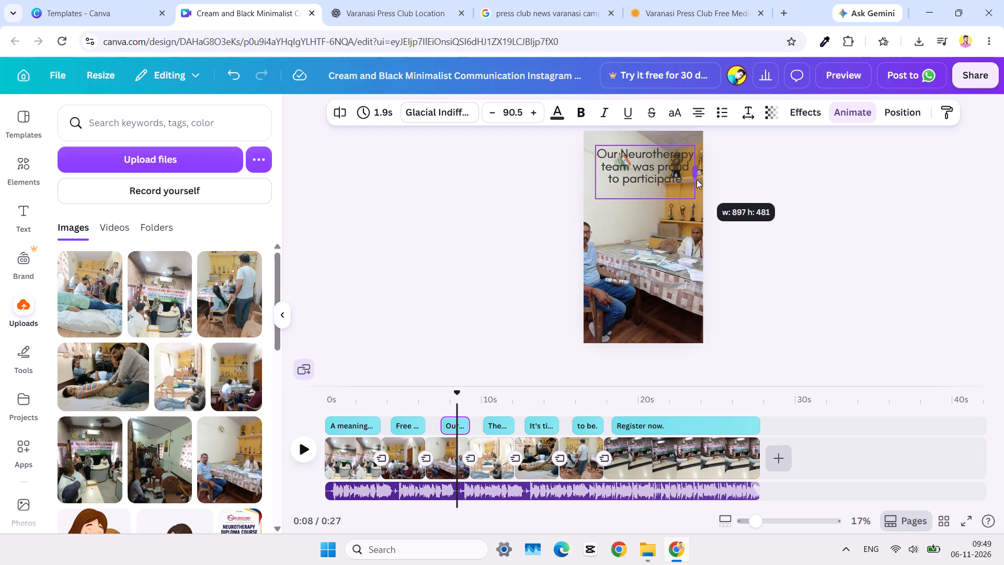
click(752, 207)
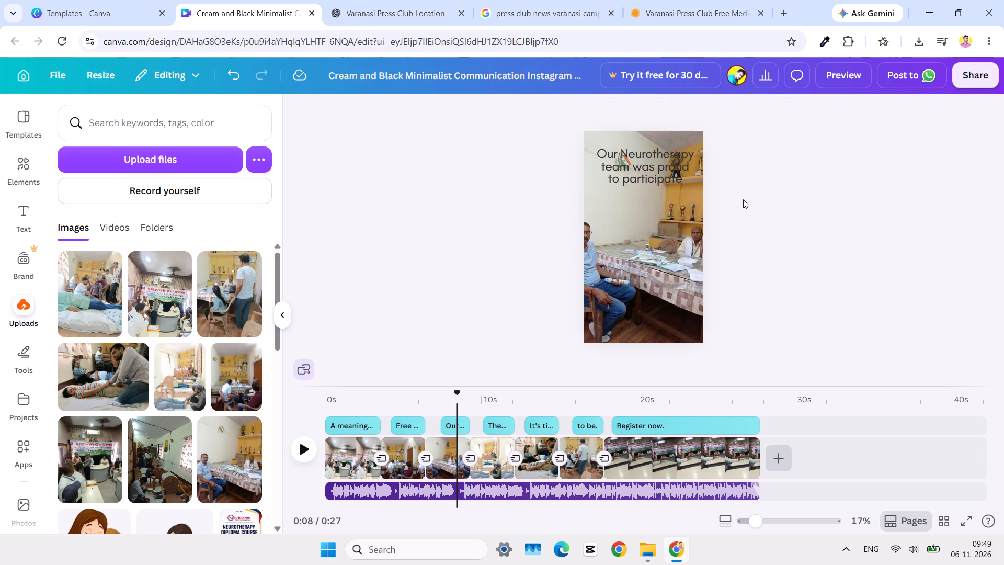
Reposition the third subtitle near the photo's top and narrow its box slightly so it is horizontally centred on four lines.
drag(644, 169, 643, 182)
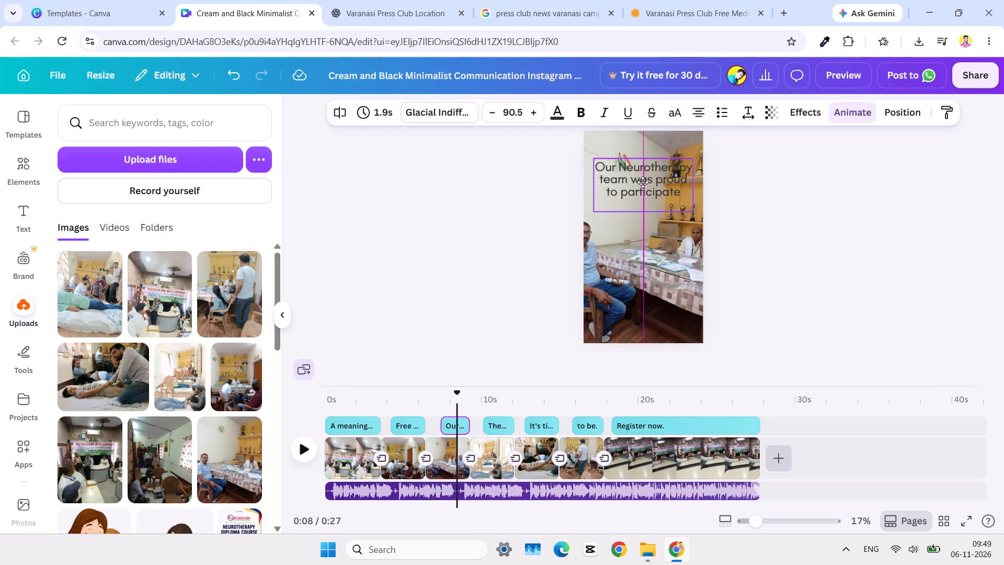
drag(643, 182, 645, 180)
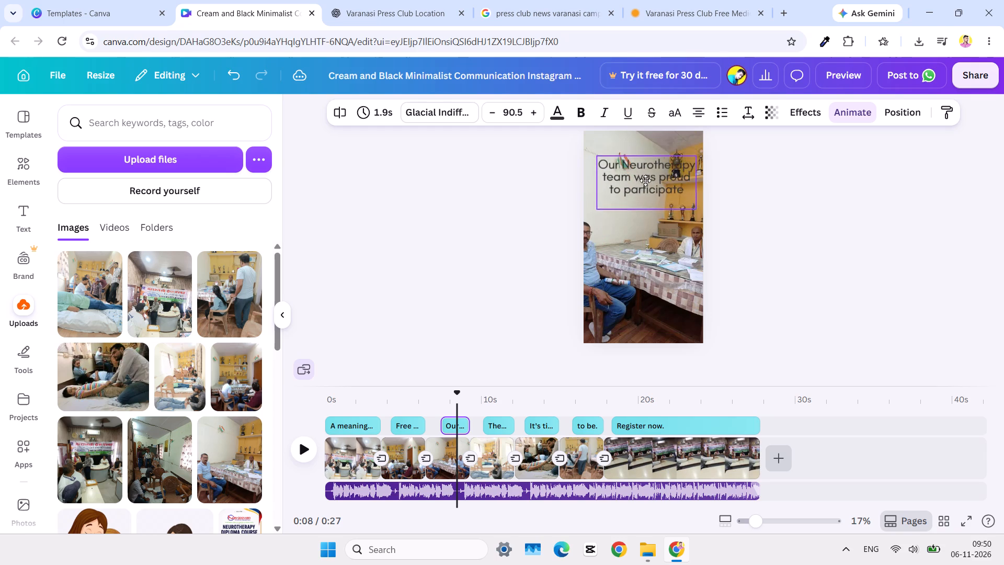
drag(645, 180, 643, 160)
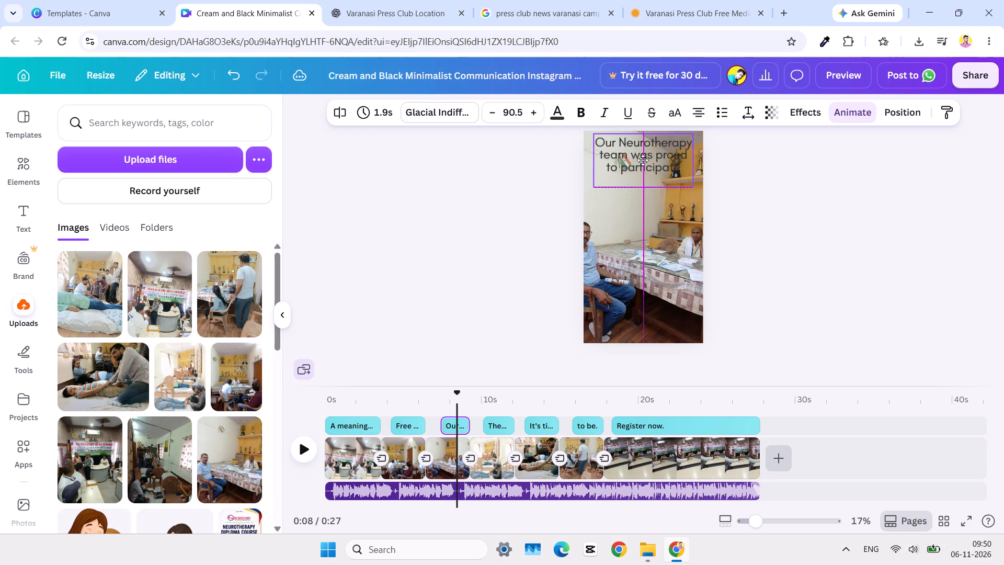
drag(643, 160, 644, 163)
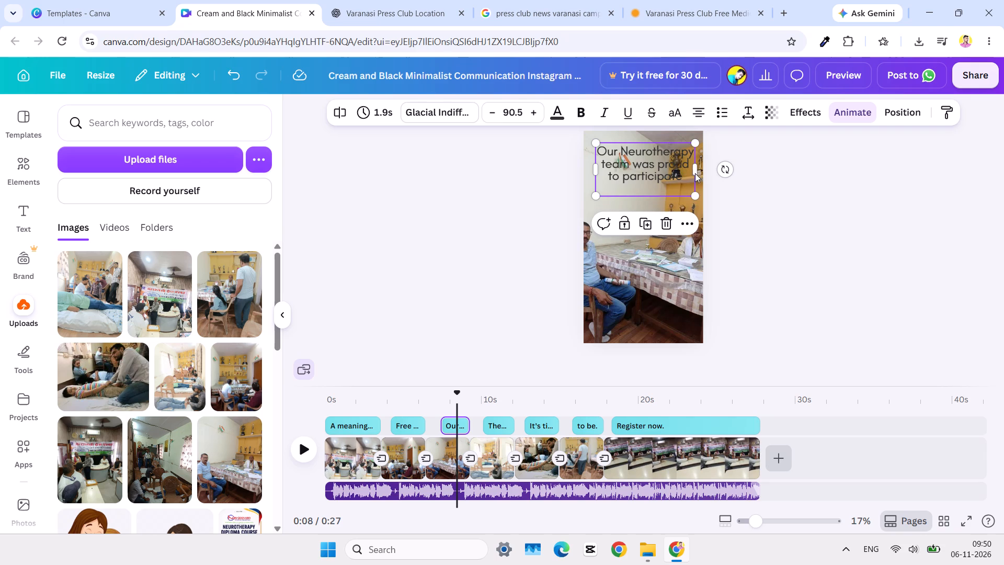
click(694, 172)
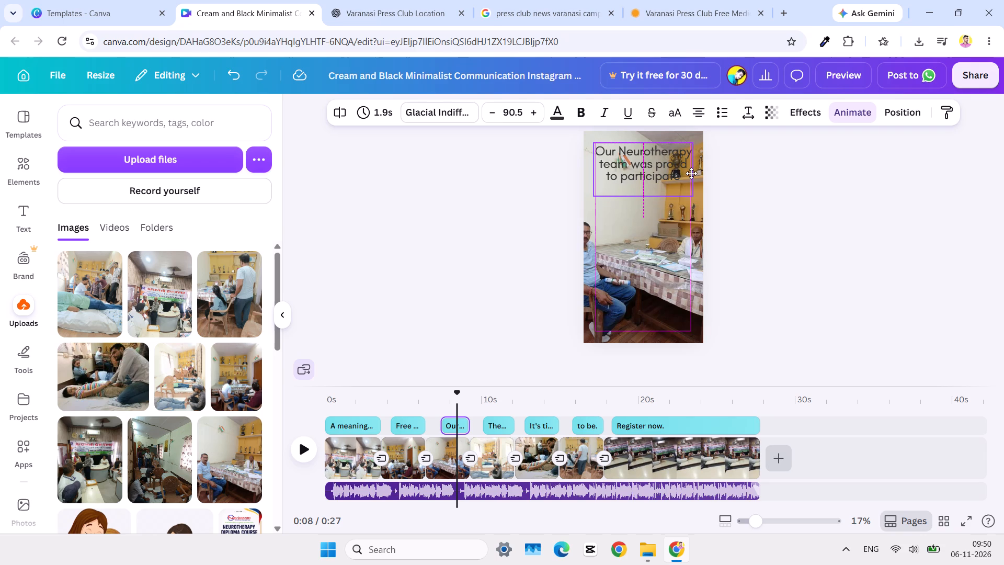
drag(699, 169, 693, 172)
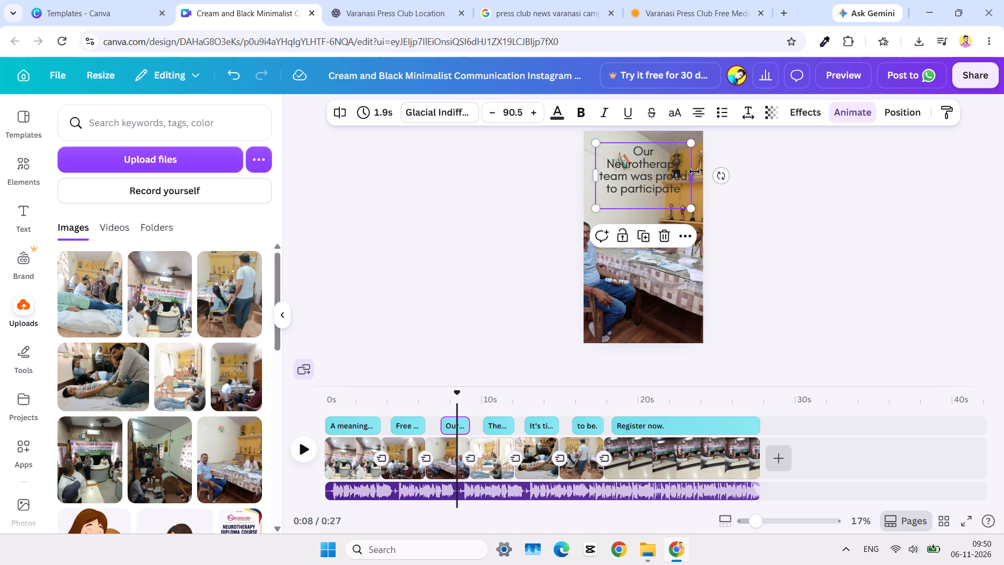
Compare the third subtitle's text size and placement with those of the second and first subtitles.
click(779, 177)
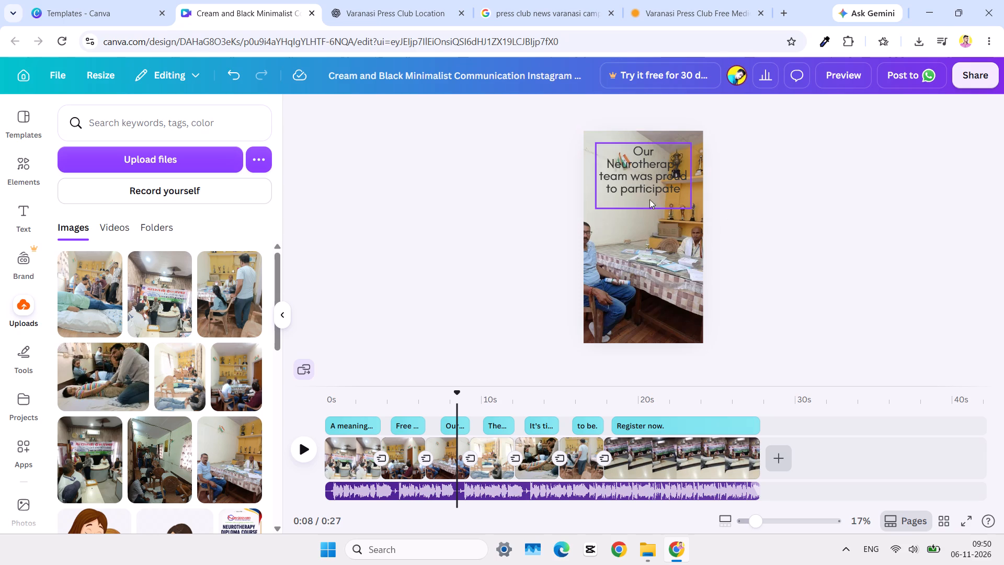
click(650, 275)
click(551, 267)
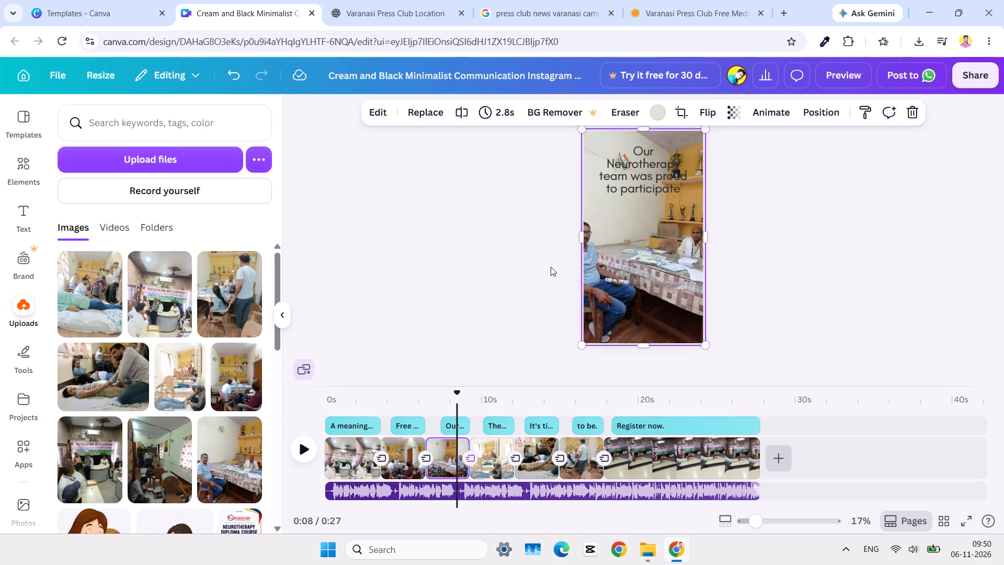
click(625, 235)
click(646, 163)
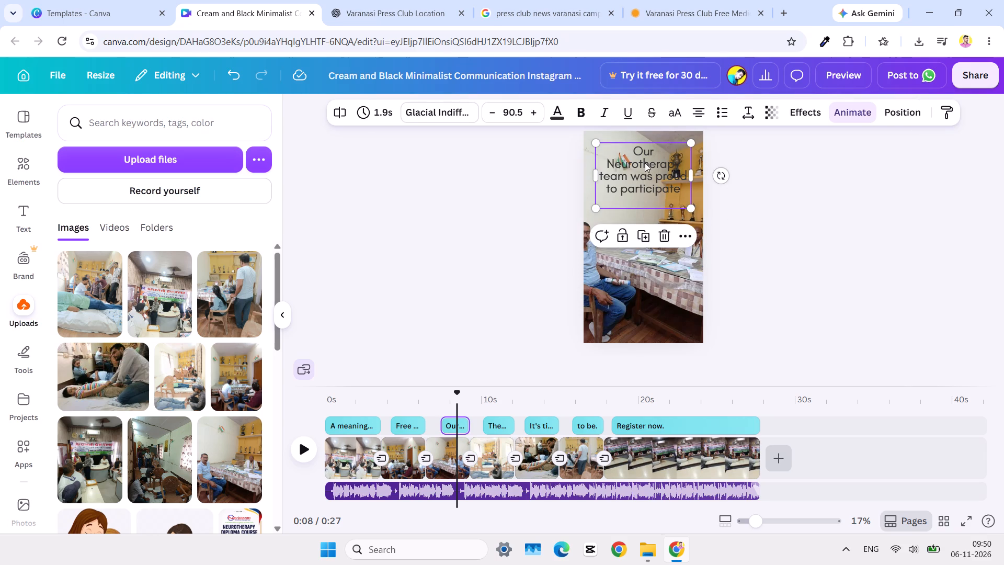
click(403, 423)
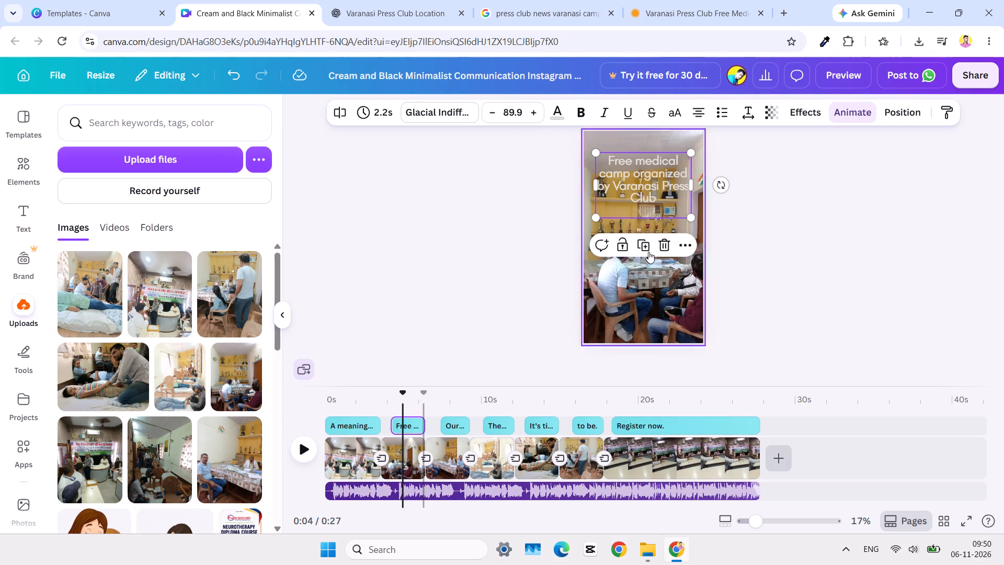
click(654, 184)
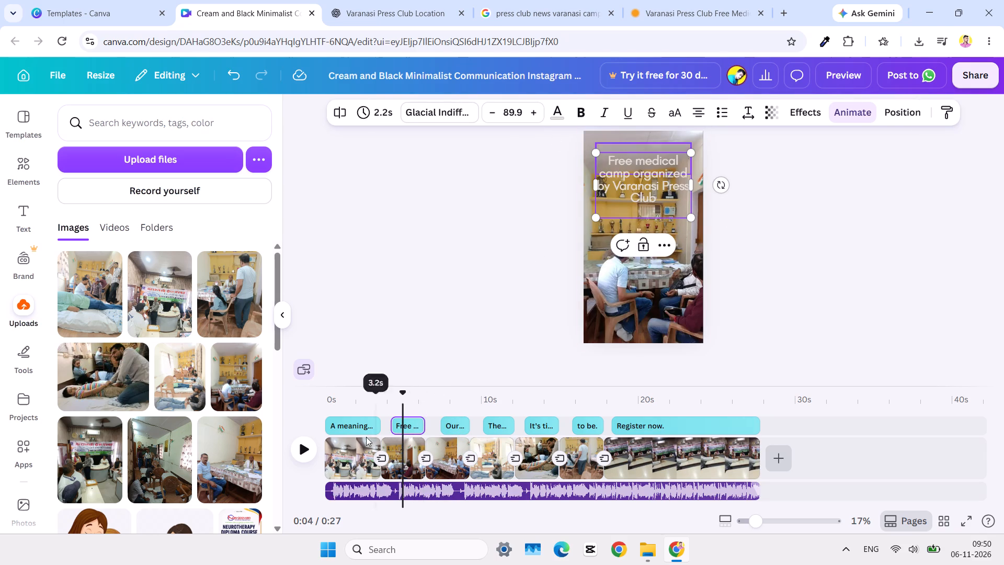
click(363, 424)
click(642, 156)
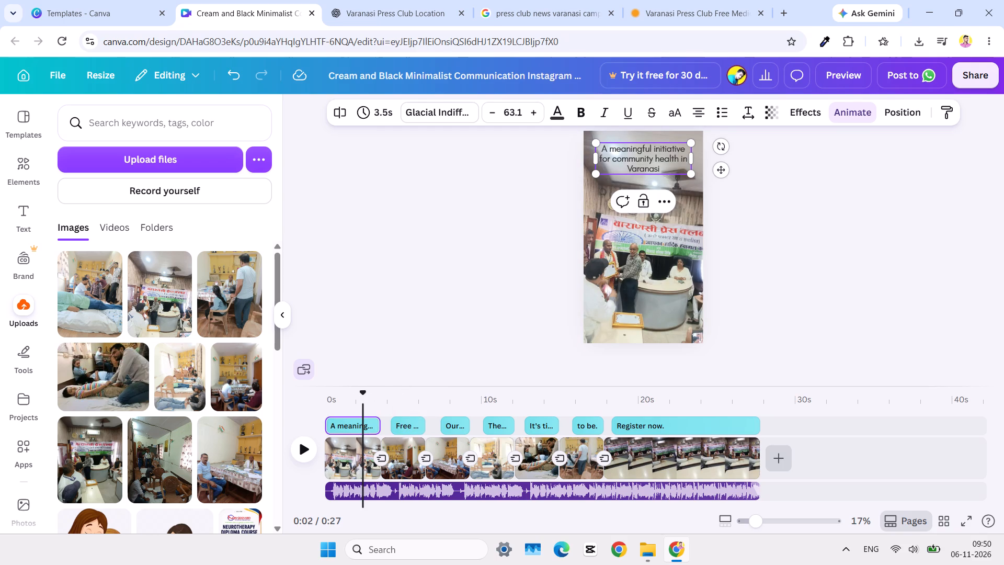
click(761, 218)
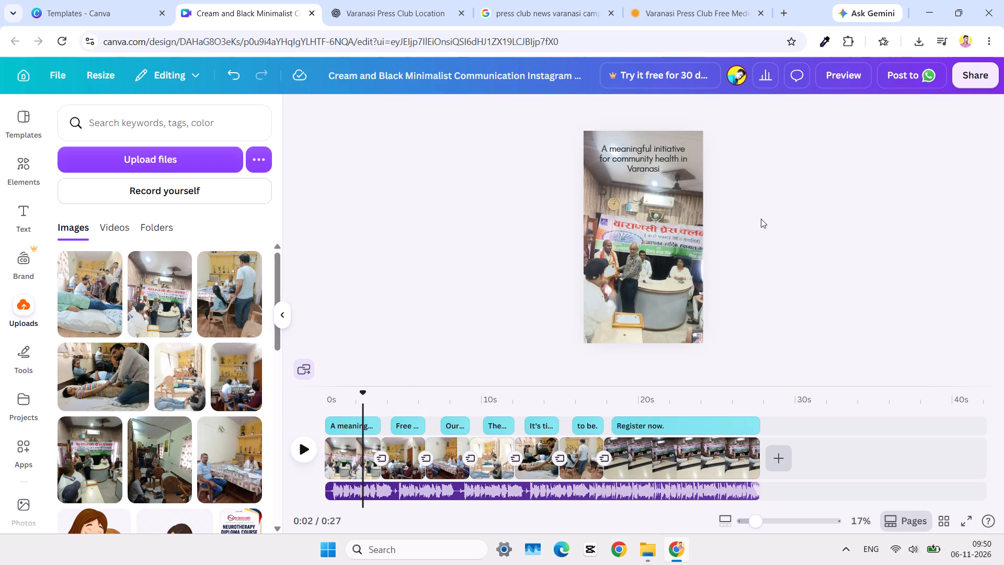
Reduce the third subtitle's font size to 63.6.
click(464, 421)
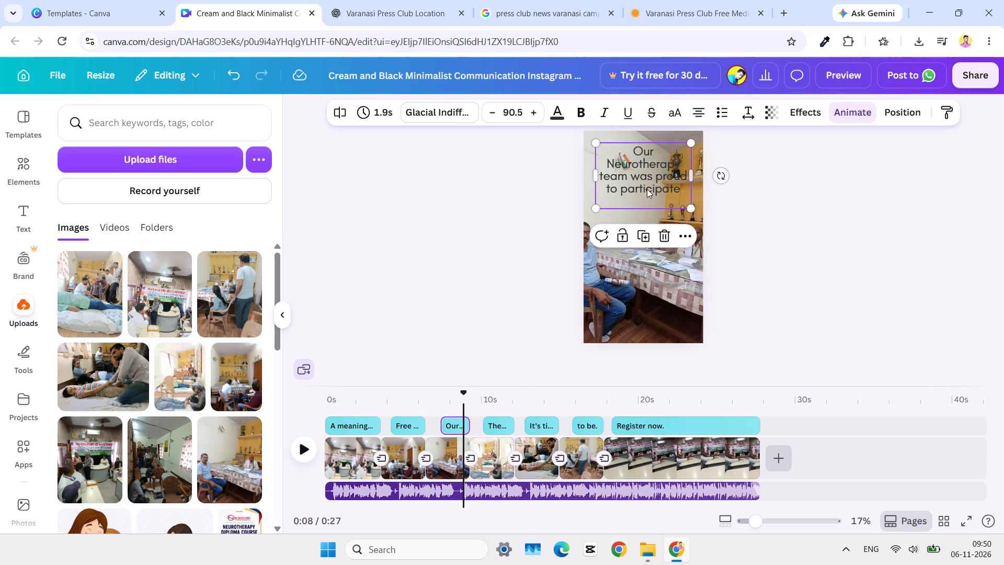
triple_click(489, 117)
triple_click(489, 117)
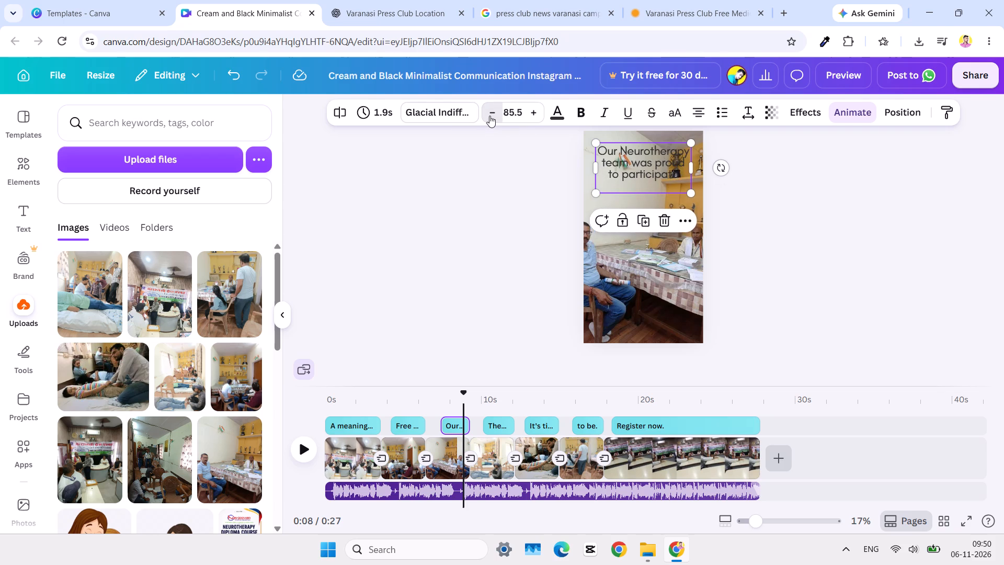
click(490, 116)
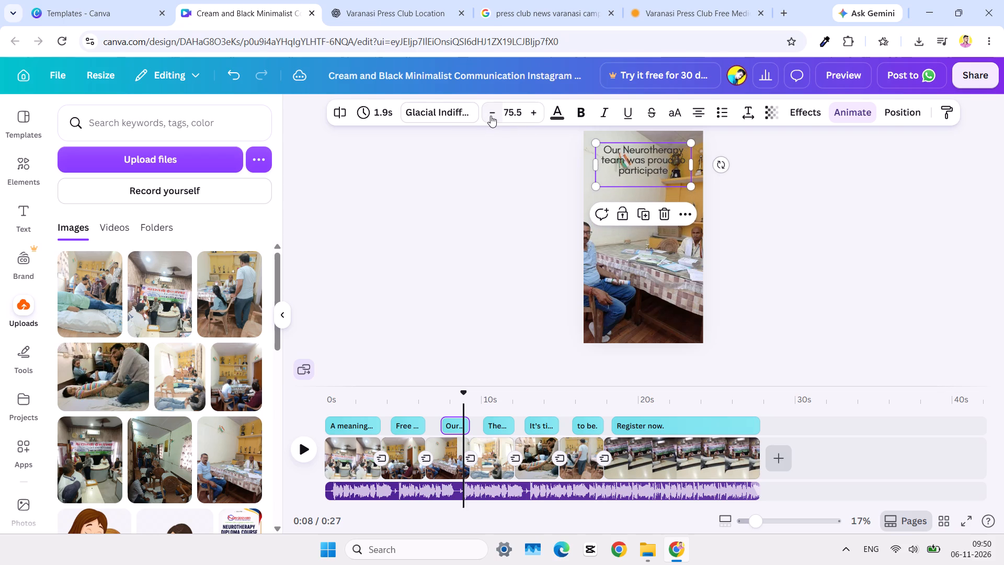
triple_click(490, 116)
click(490, 116)
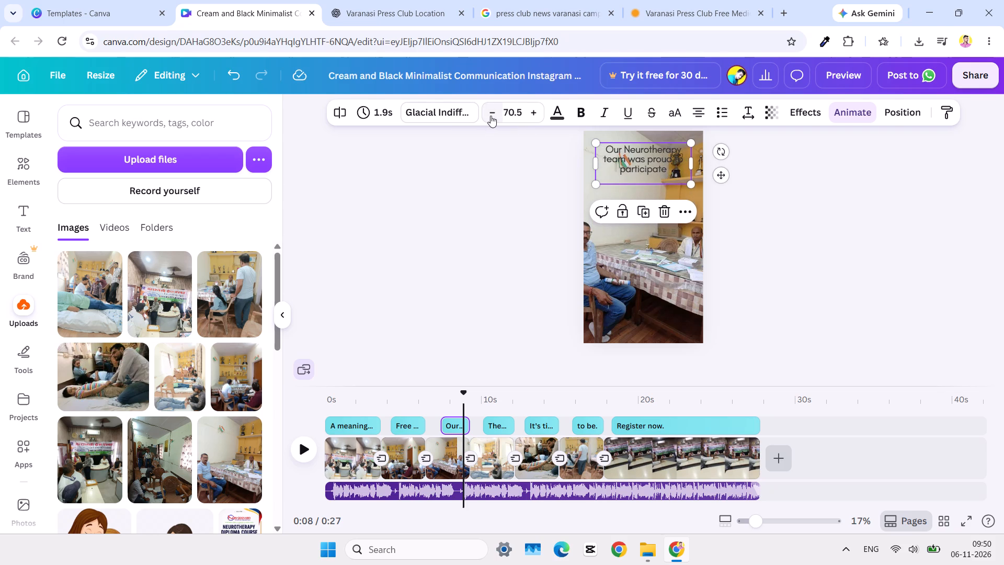
double_click(490, 116)
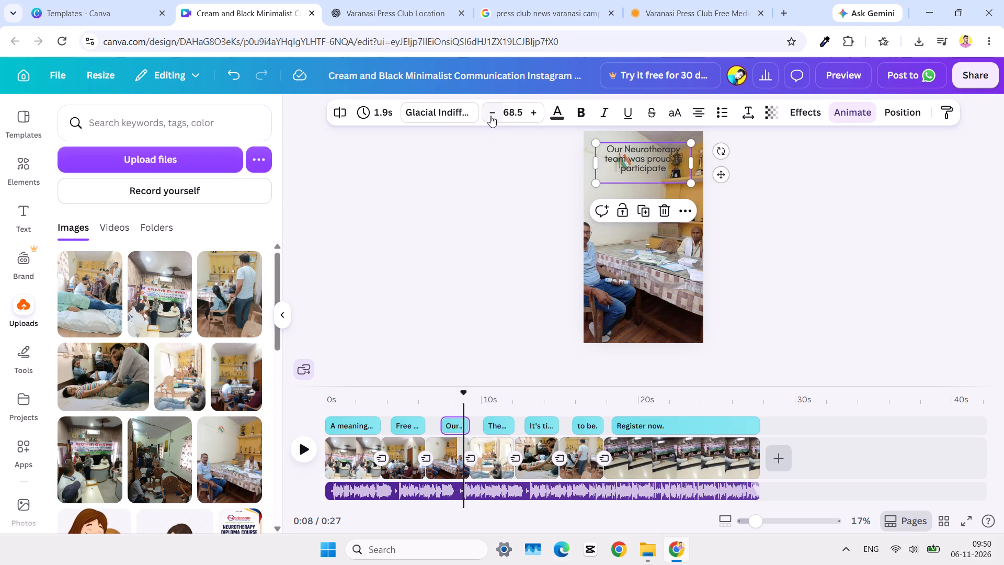
double_click(490, 116)
click(490, 116)
click(490, 116)
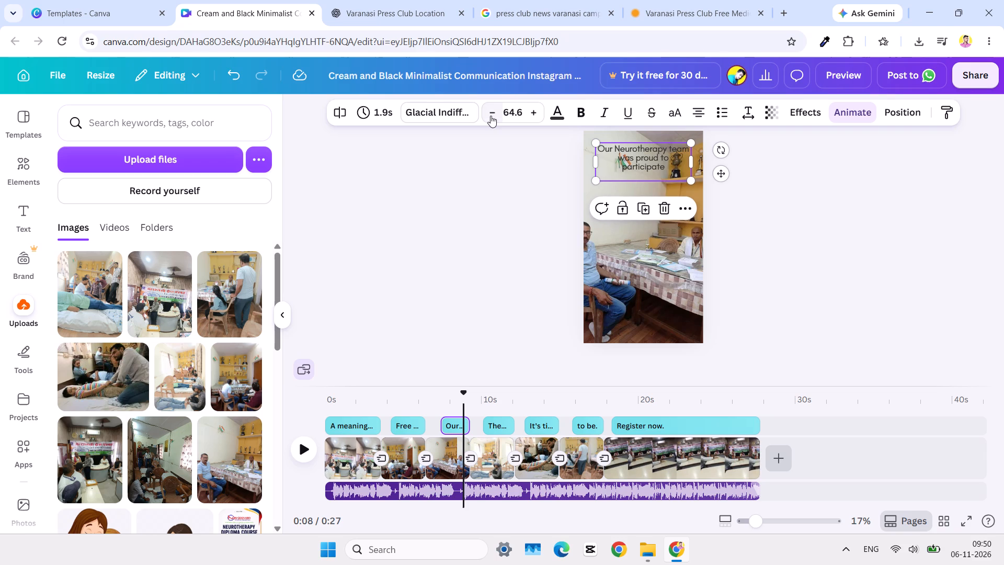
click(490, 116)
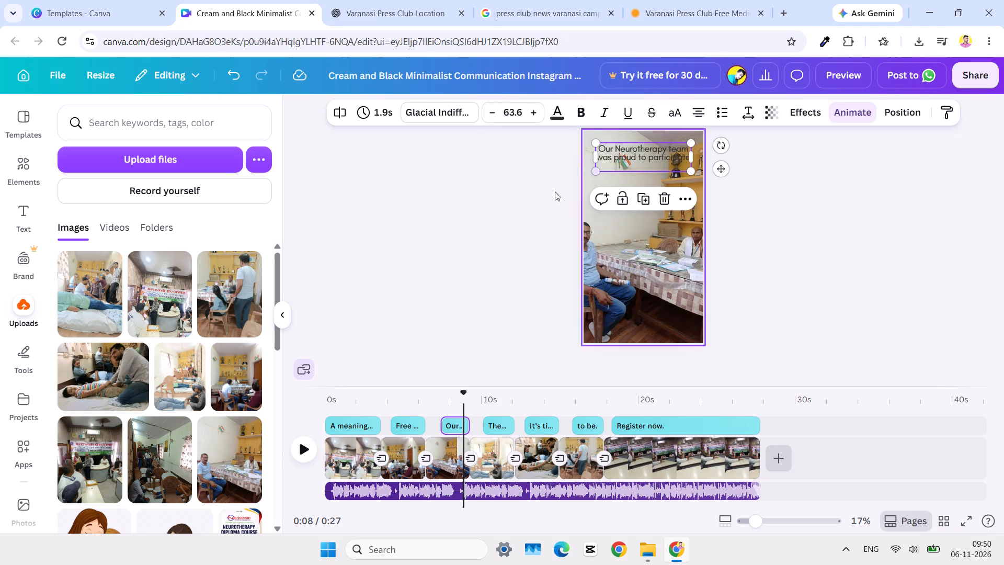
double_click(523, 199)
click(646, 151)
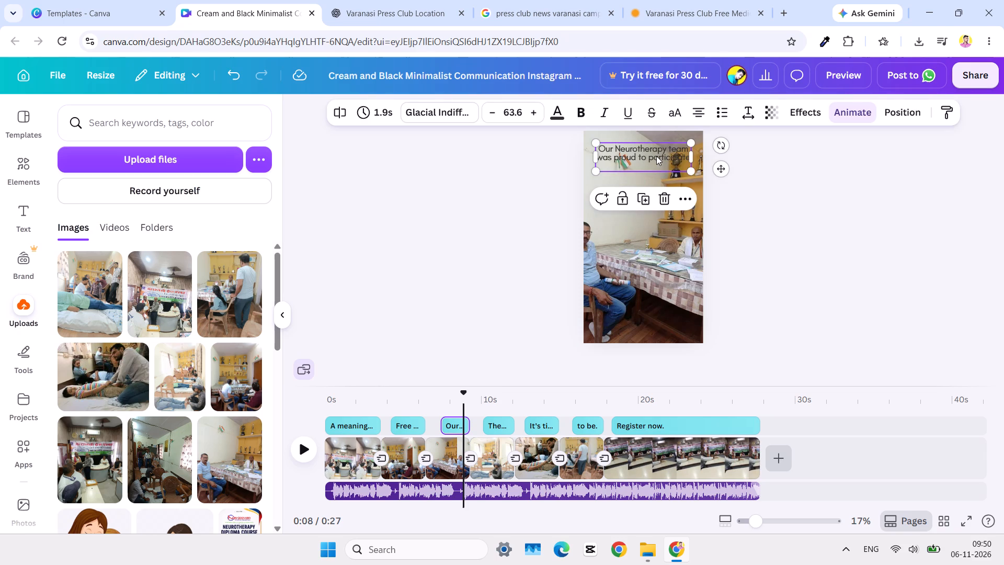
drag(656, 156, 655, 199)
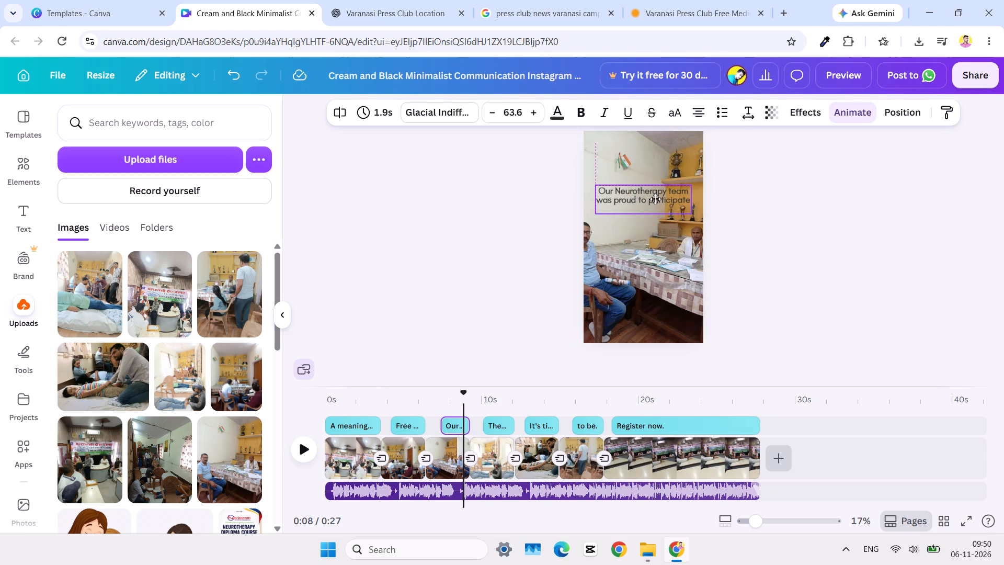
drag(655, 199, 656, 197)
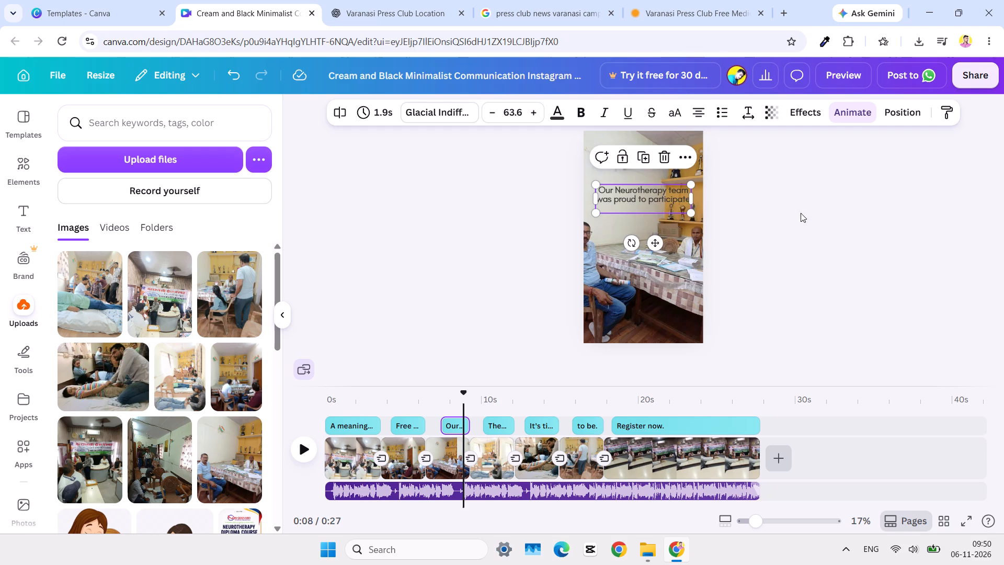
drag(695, 201, 690, 200)
click(758, 197)
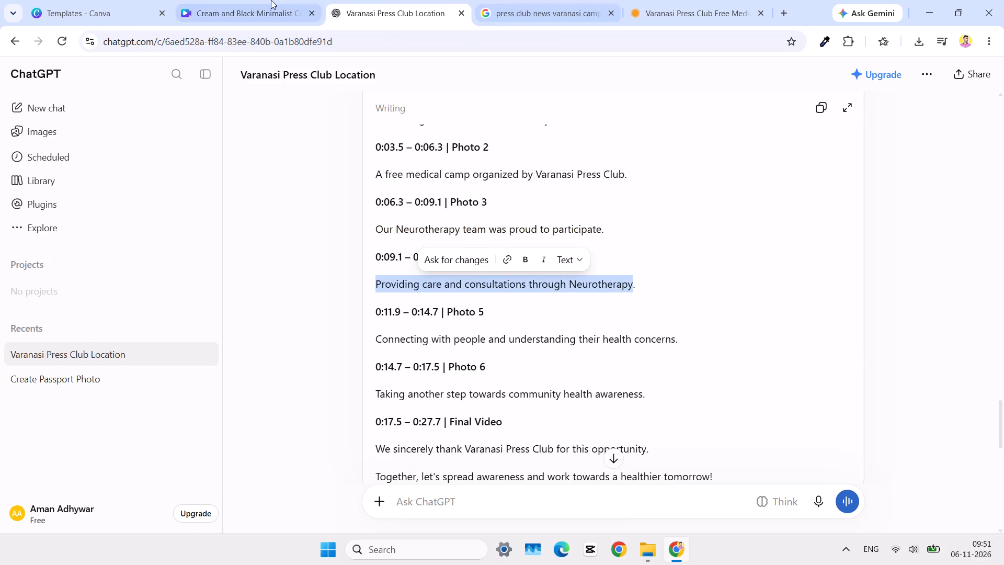
Back in Canva, replace the fourth clip's text "Then you have a new official qualification" with the copied Photo 4 line.
click(271, 0)
double_click(651, 256)
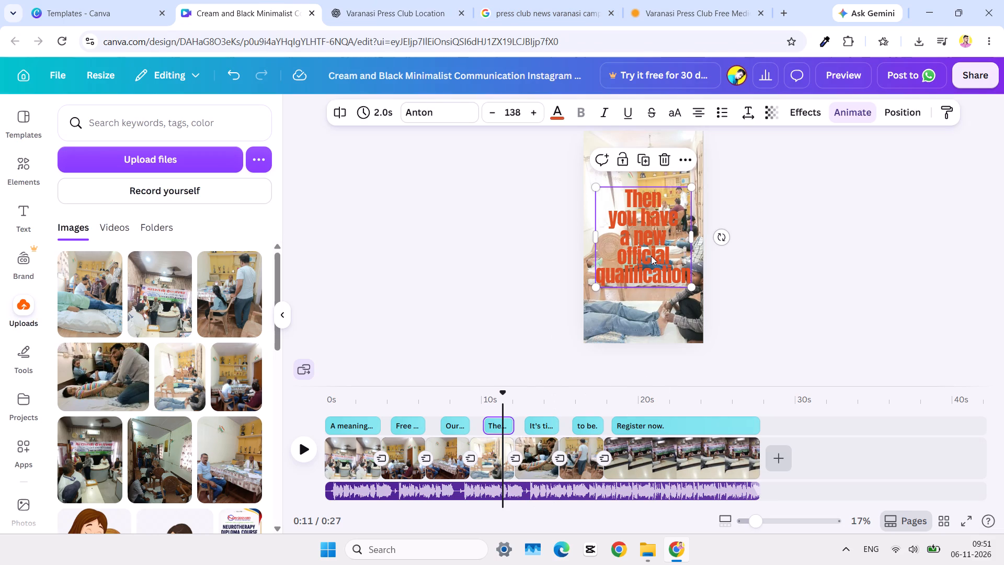
double_click(651, 256)
click(635, 216)
click(516, 243)
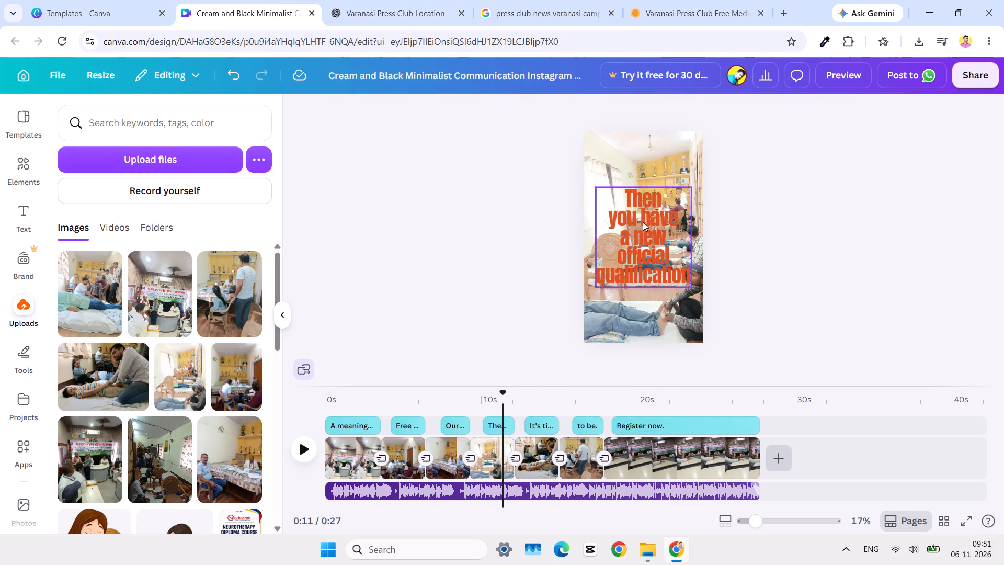
click(643, 222)
double_click(643, 222)
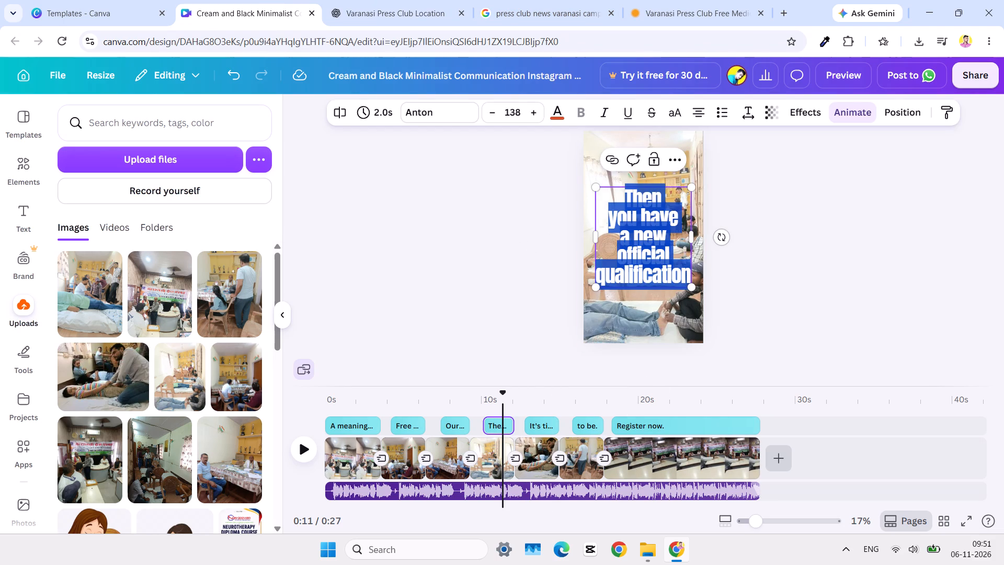
key(ctrl+v)
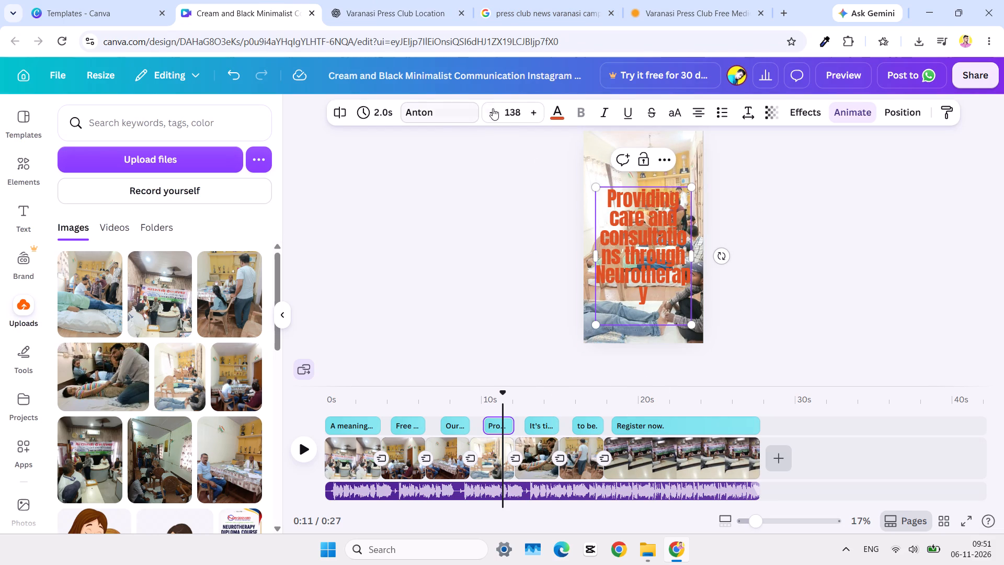
Set the fourth clip's subtitle to the Glacial Indifference font at size 70.
click(439, 117)
double_click(457, 233)
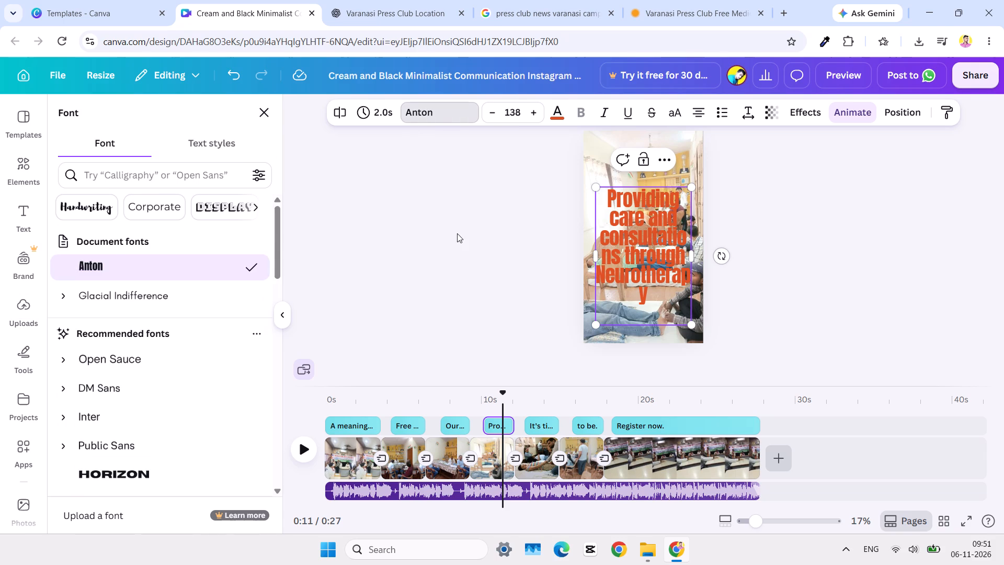
click(614, 232)
click(430, 111)
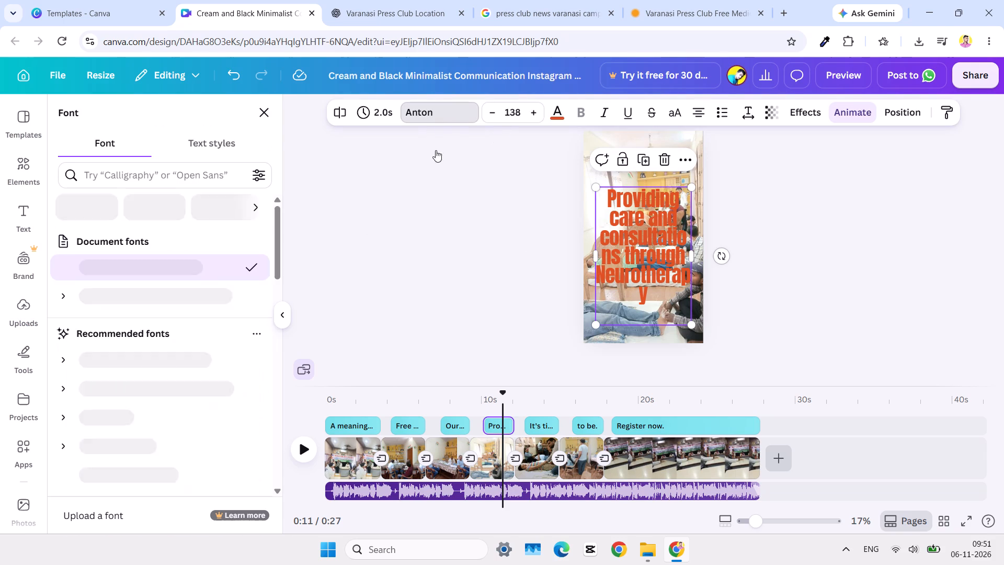
click(125, 295)
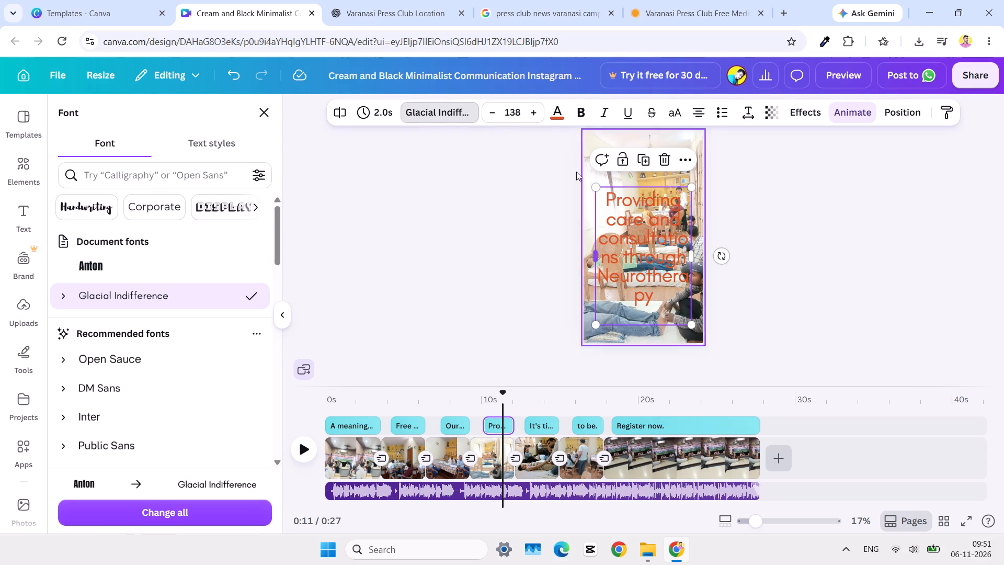
click(505, 107)
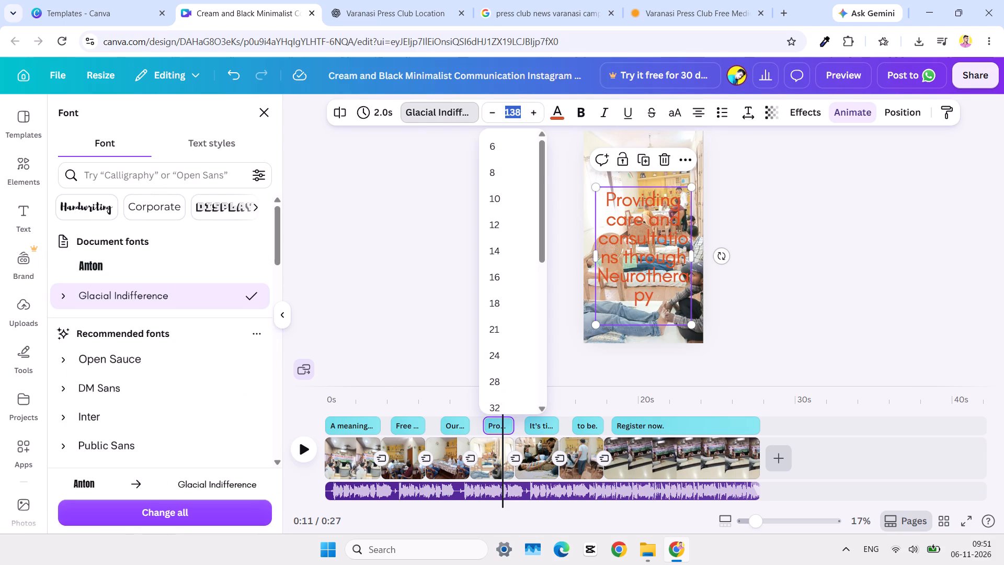
text(70)
key(Return)
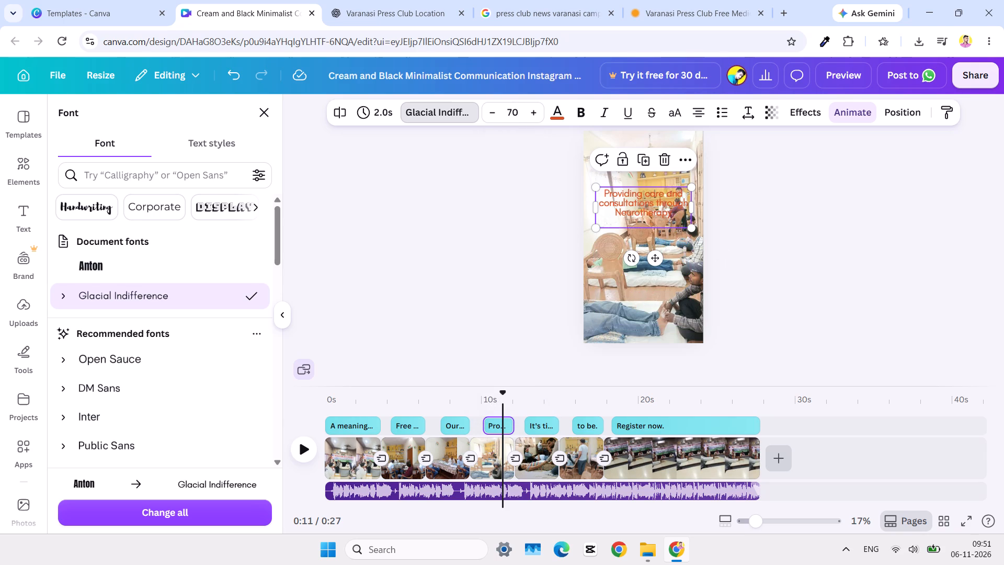
click(431, 234)
click(431, 234)
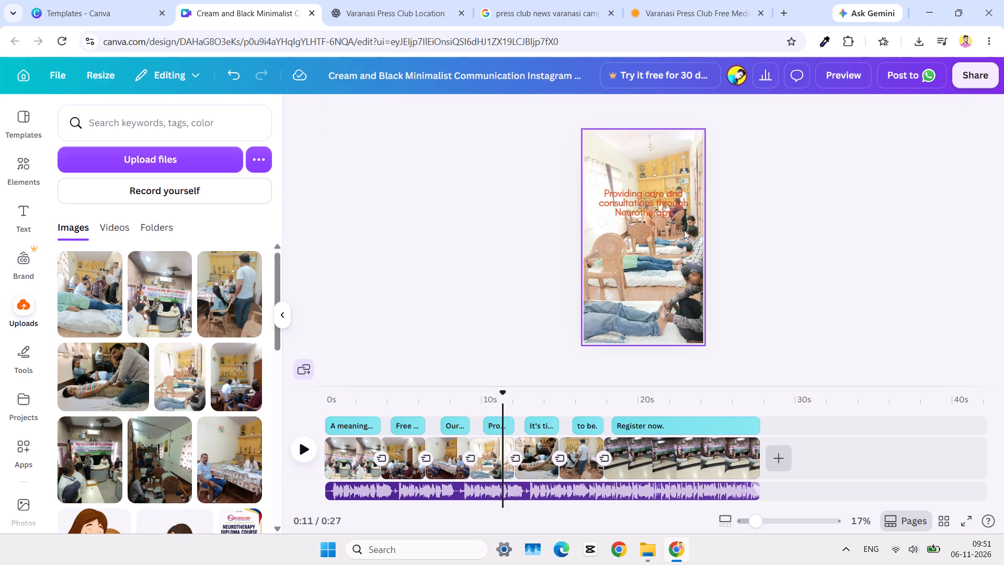
Move the fourth subtitle up near the top edge of the photo, keeping it horizontally centred.
click(657, 213)
drag(654, 210, 655, 193)
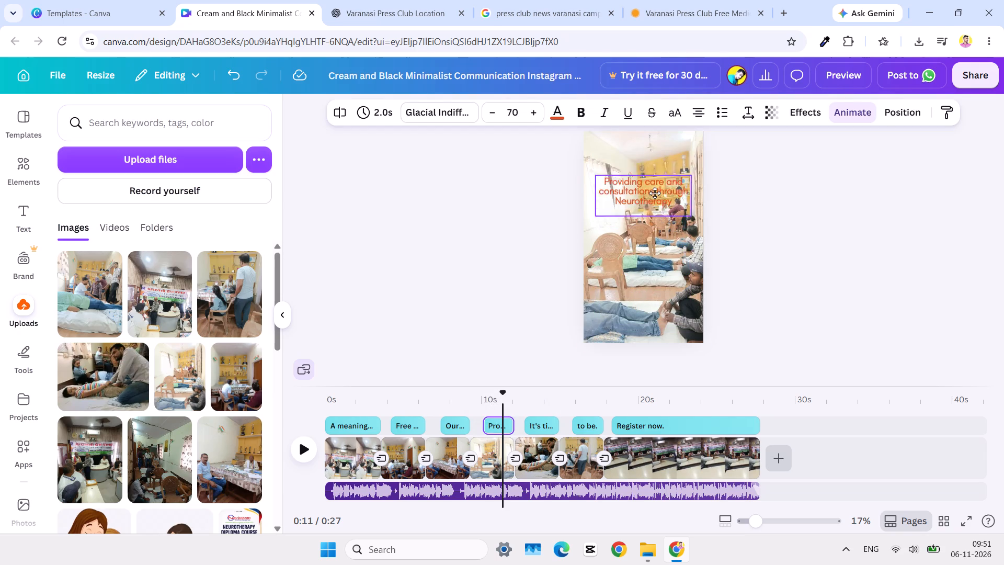
drag(655, 193, 655, 168)
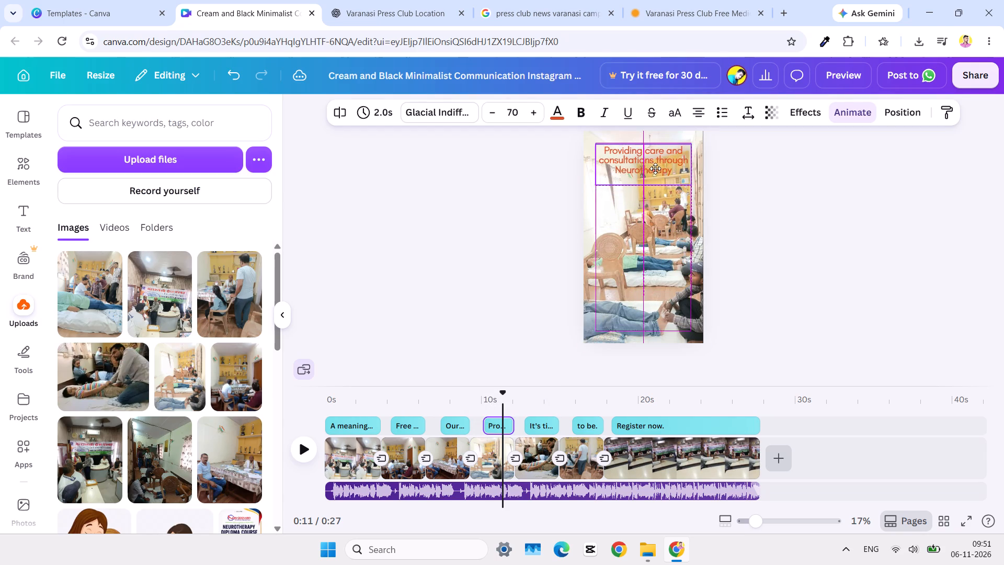
drag(655, 168, 654, 169)
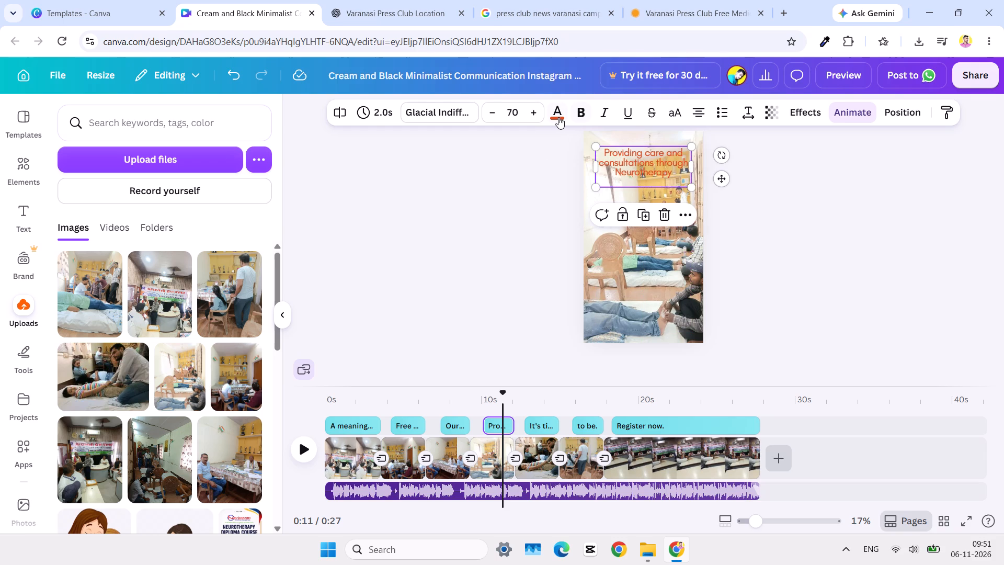
Change the fourth subtitle's text colour to black #000000.
click(558, 117)
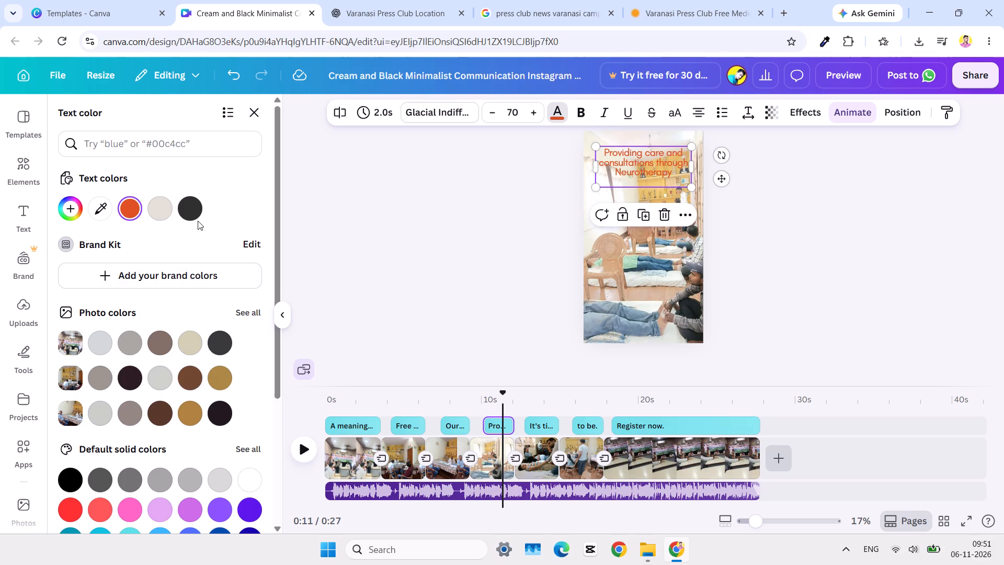
click(72, 477)
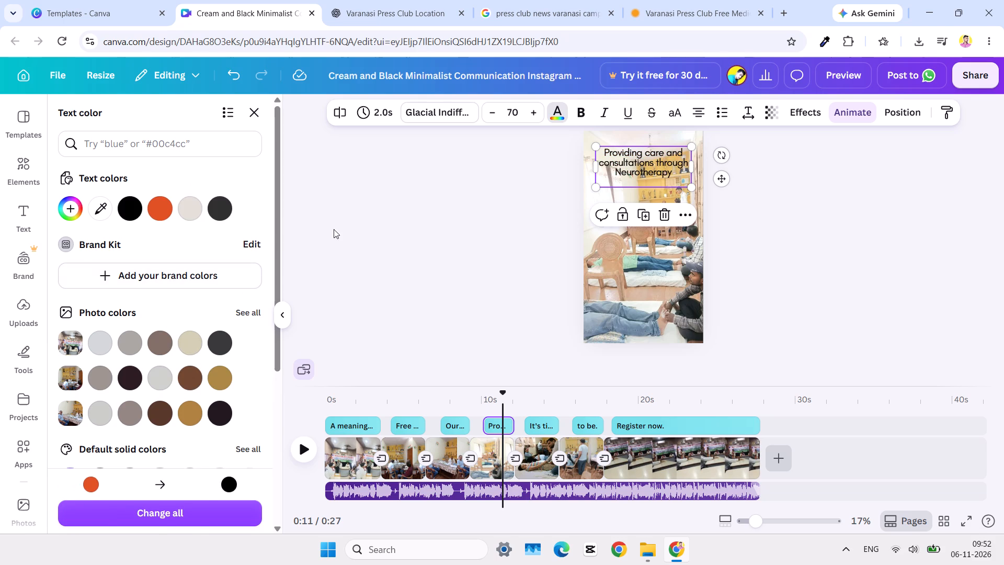
double_click(369, 229)
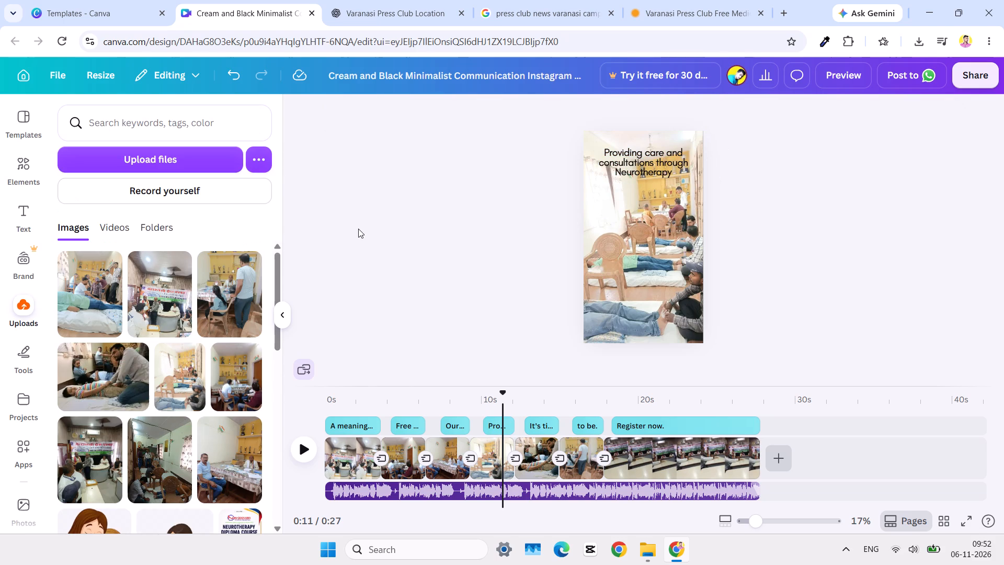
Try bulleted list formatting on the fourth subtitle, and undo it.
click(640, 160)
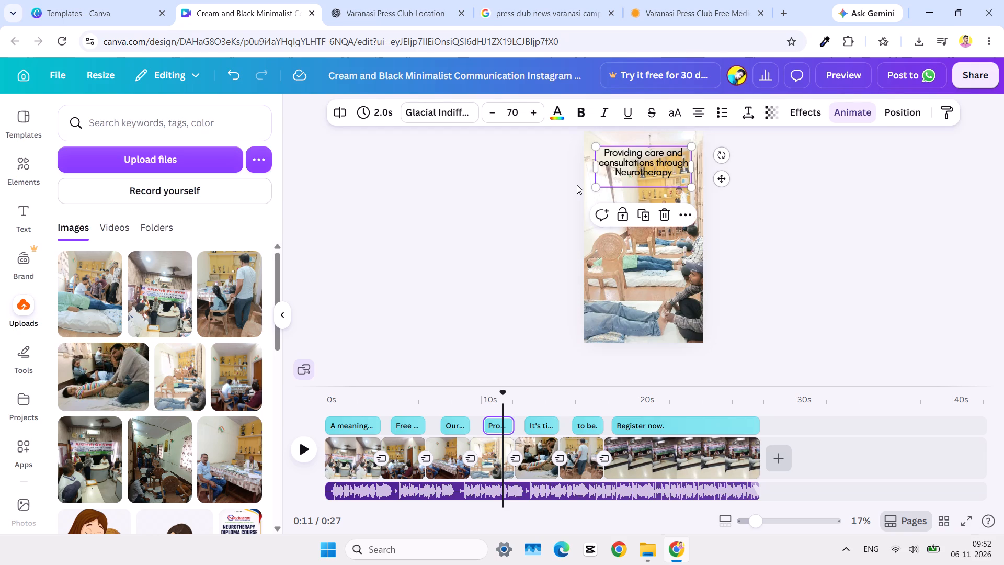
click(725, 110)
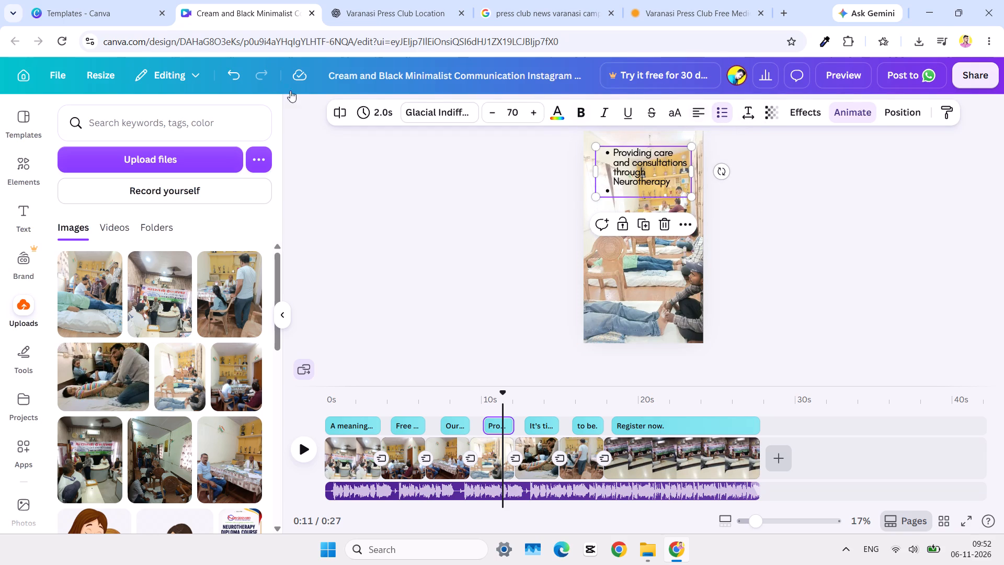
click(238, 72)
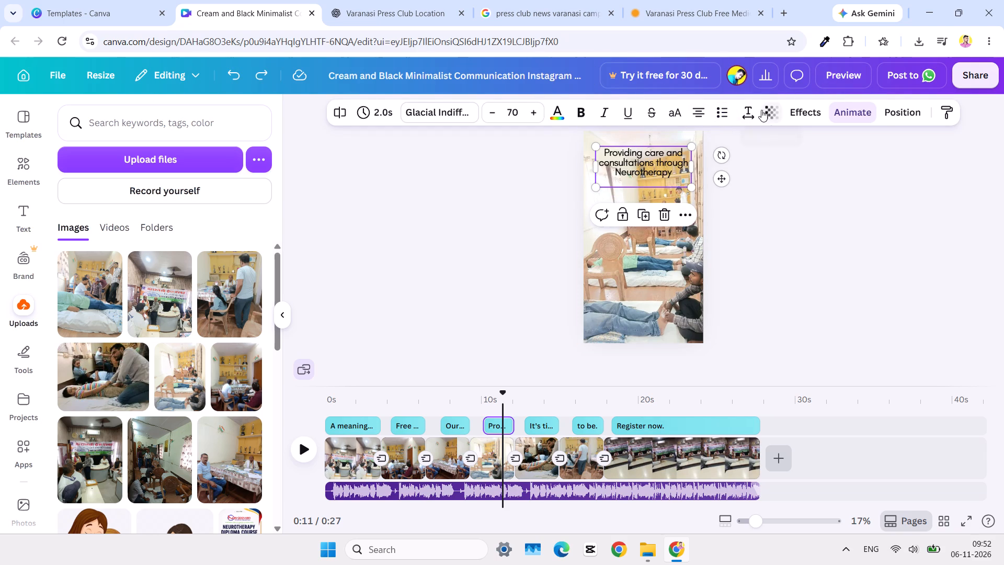
Increase the fourth subtitle's line spacing to about 1.1.
click(751, 112)
drag(705, 218, 708, 218)
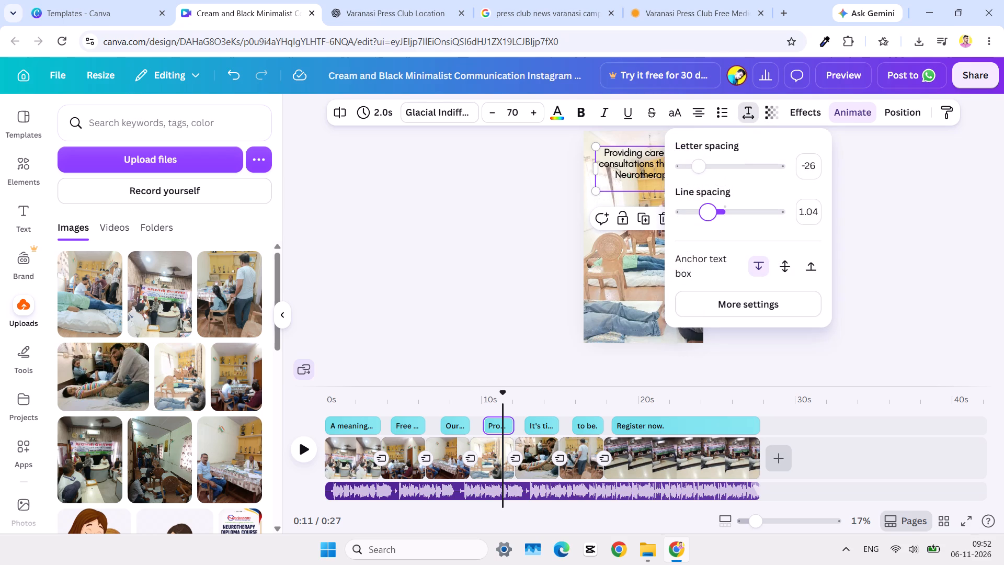
drag(708, 218, 710, 218)
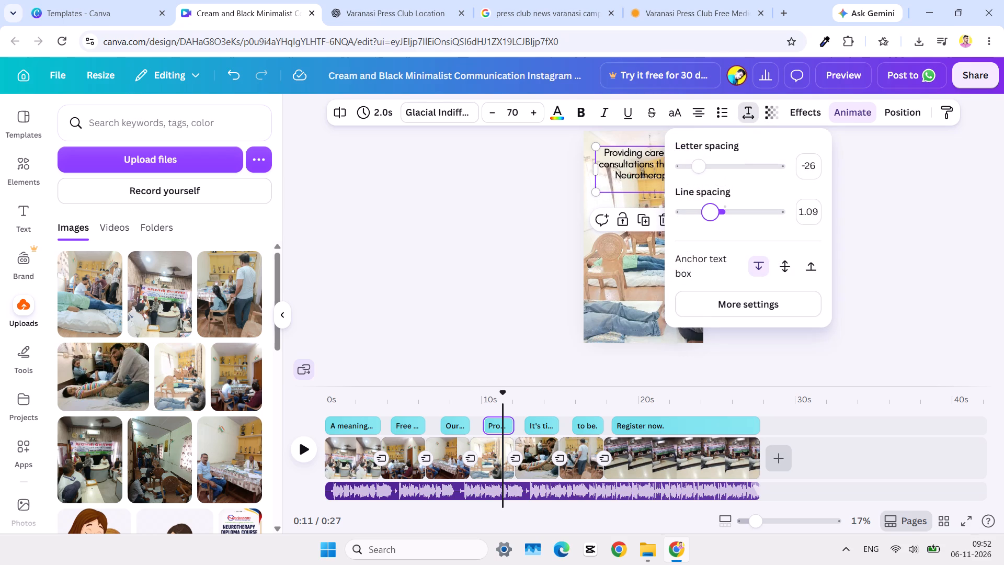
drag(710, 218, 711, 218)
click(919, 222)
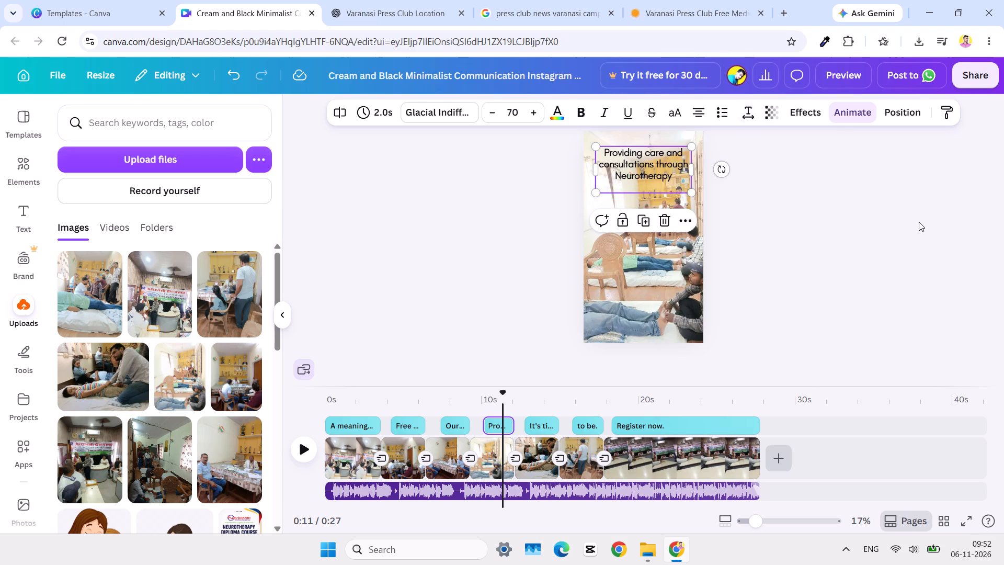
click(919, 222)
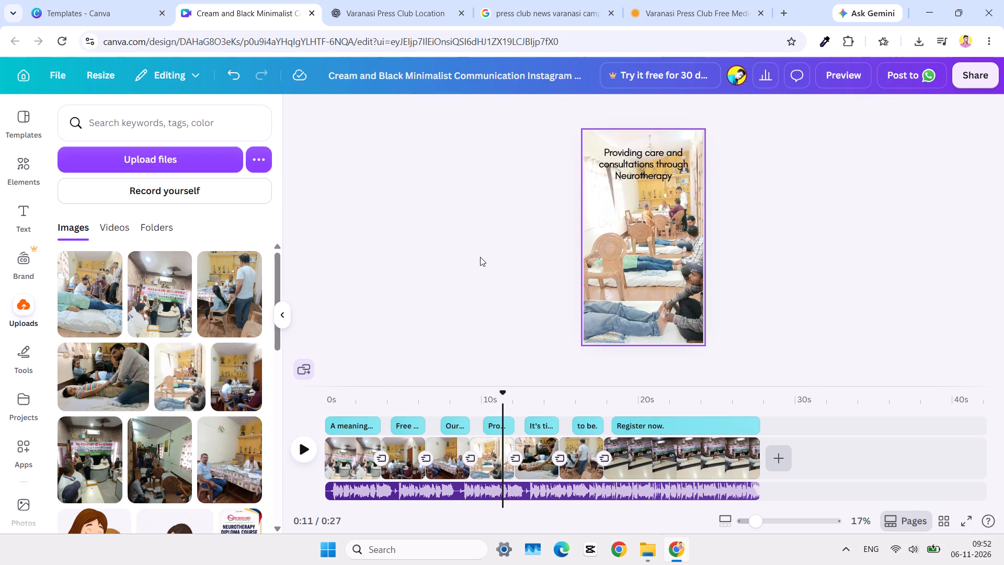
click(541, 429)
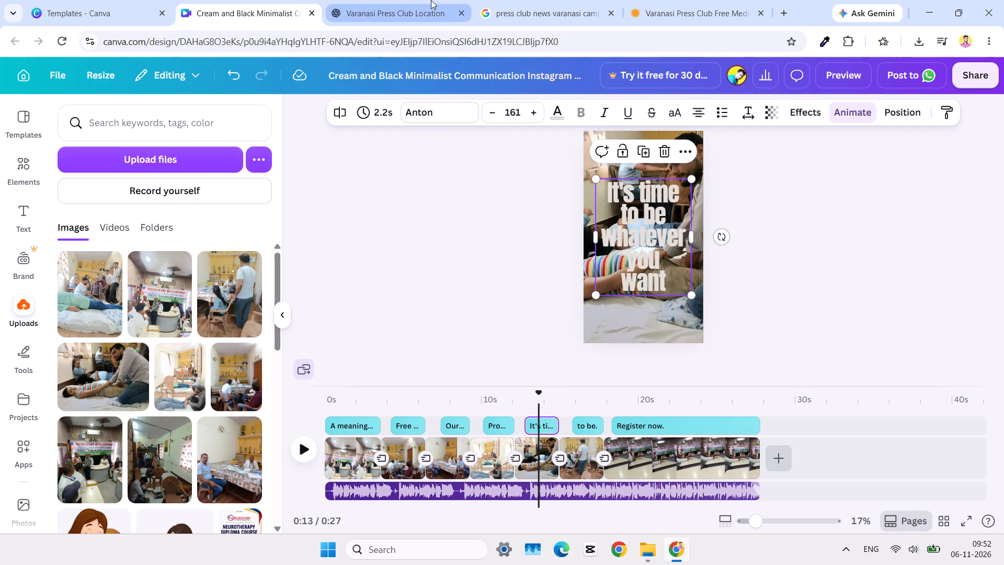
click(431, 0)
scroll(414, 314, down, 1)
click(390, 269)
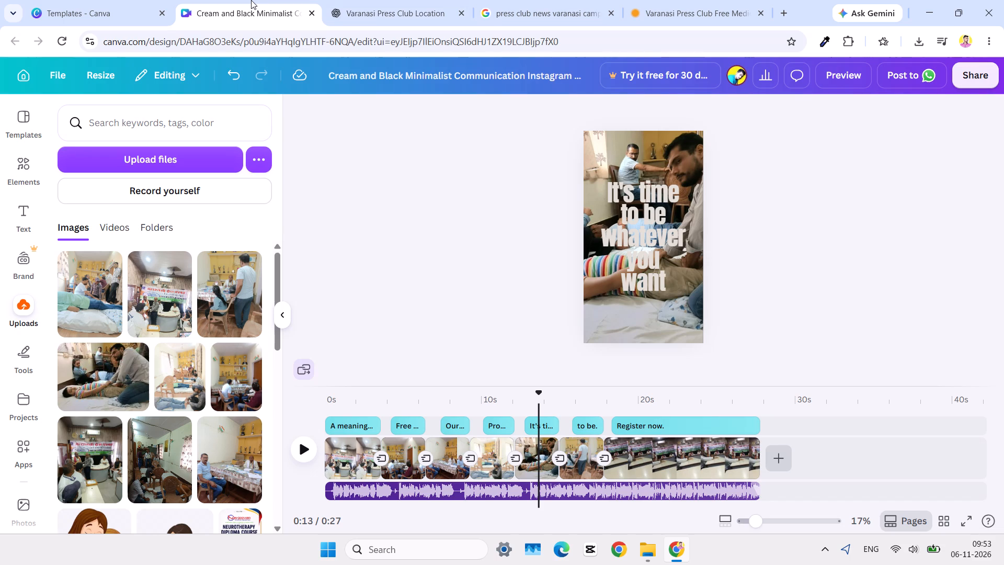
click(493, 428)
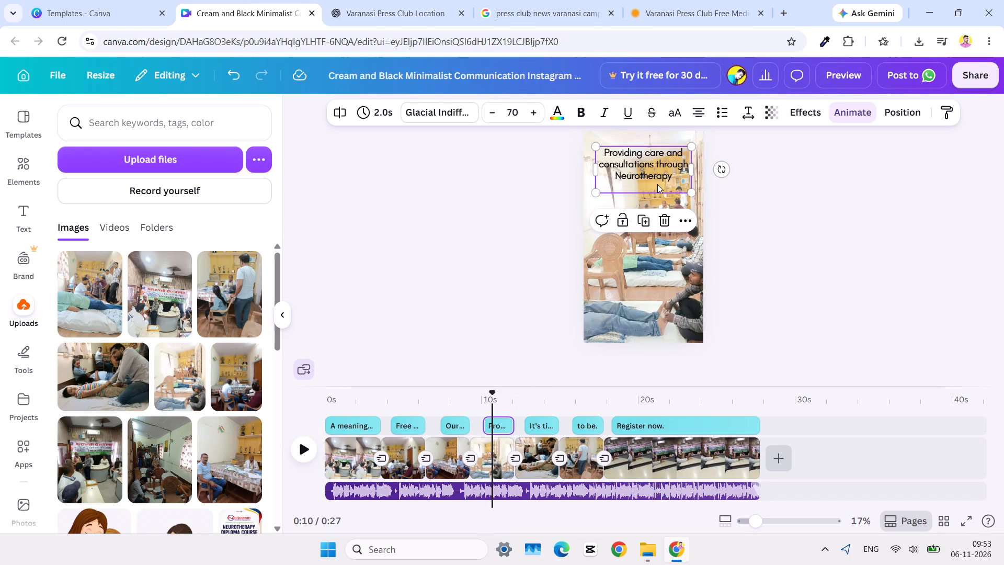
triple_click(655, 172)
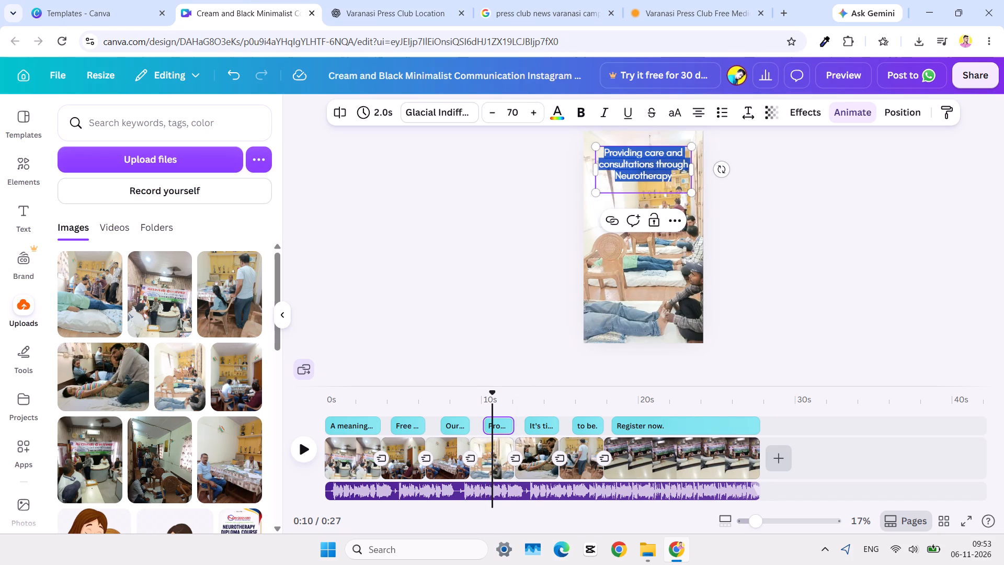
key(ctrl+c)
click(543, 425)
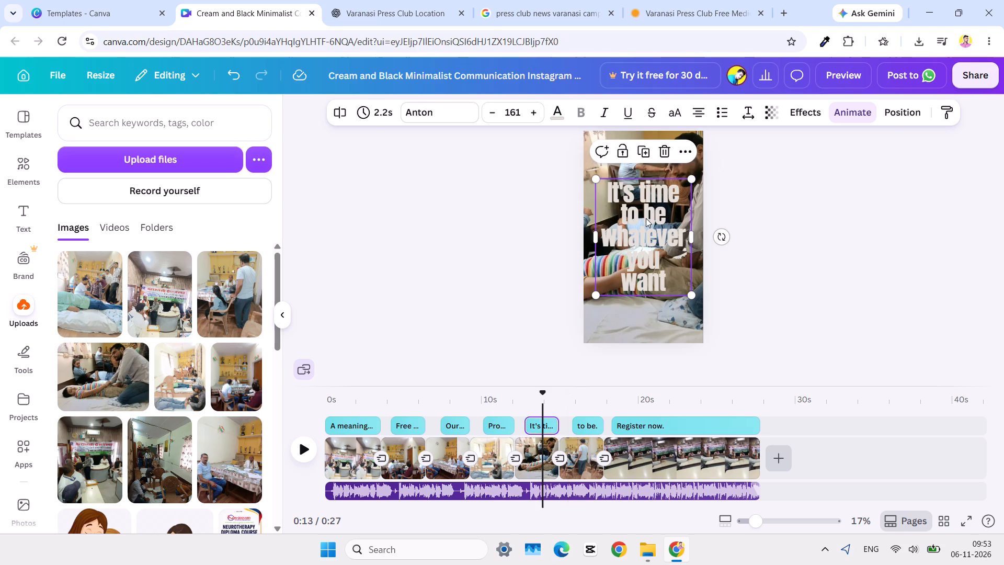
double_click(646, 218)
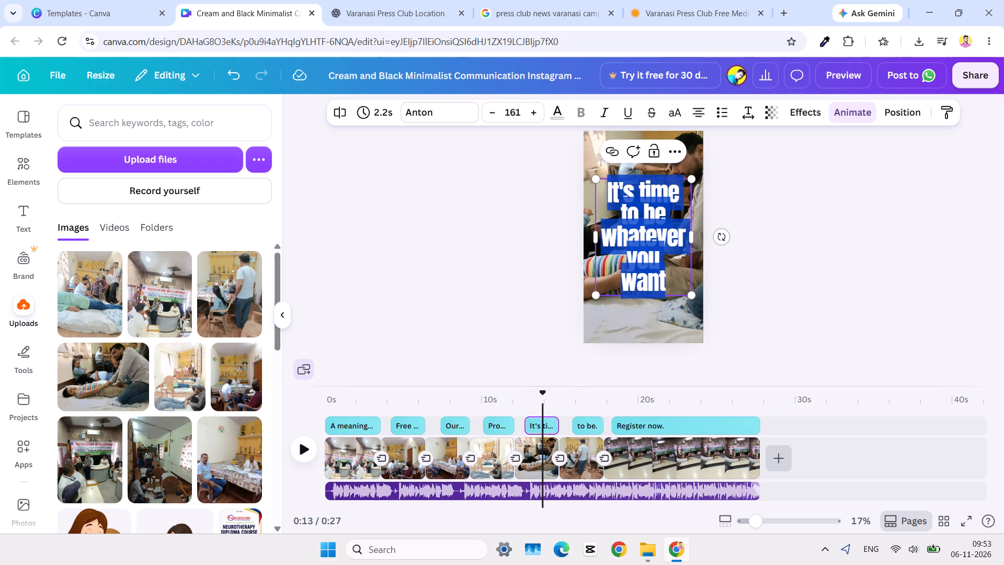
key(ctrl+v)
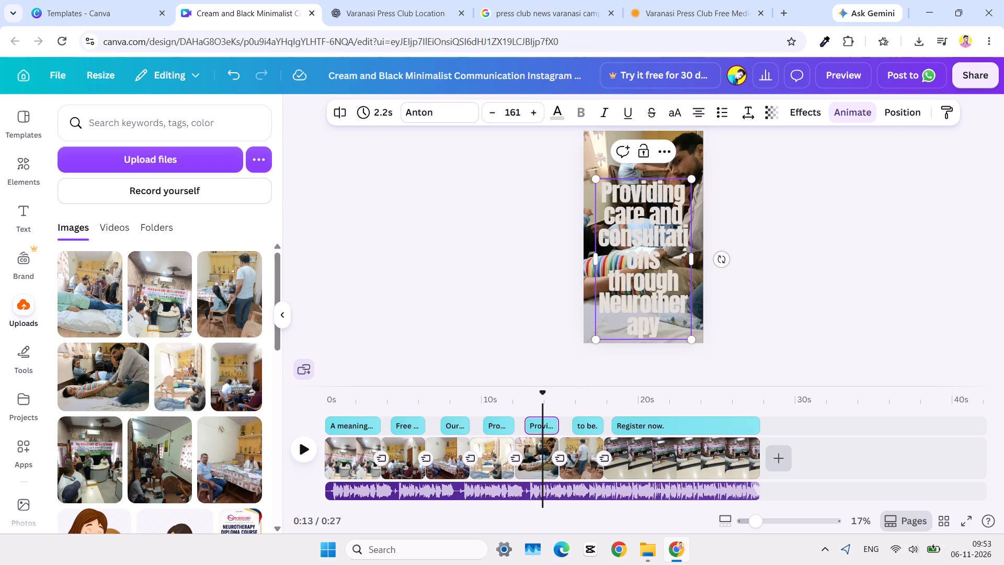
Set the fifth subtitle's font size to 70 and its font to Glacial Indifference.
click(506, 114)
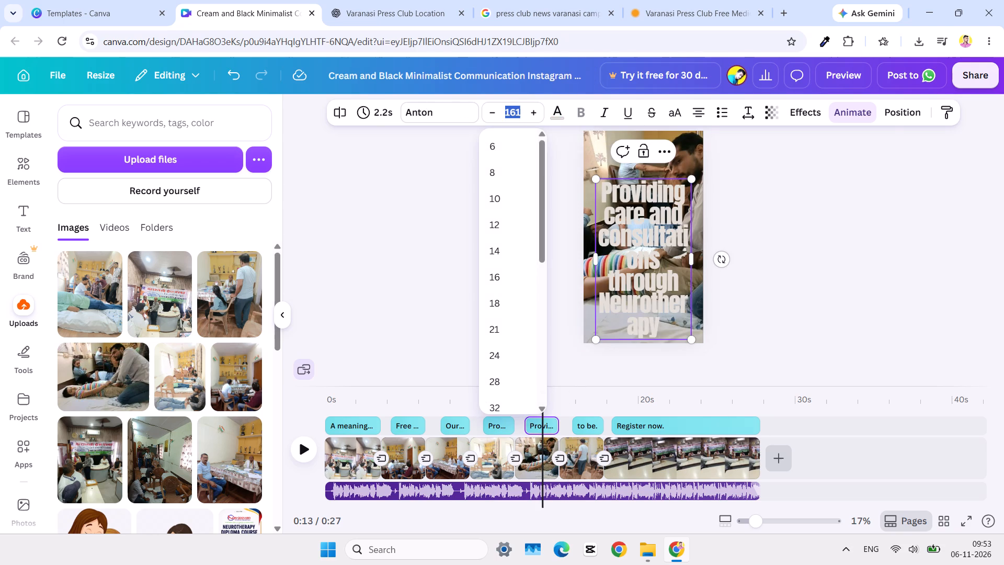
text(70)
key(Return)
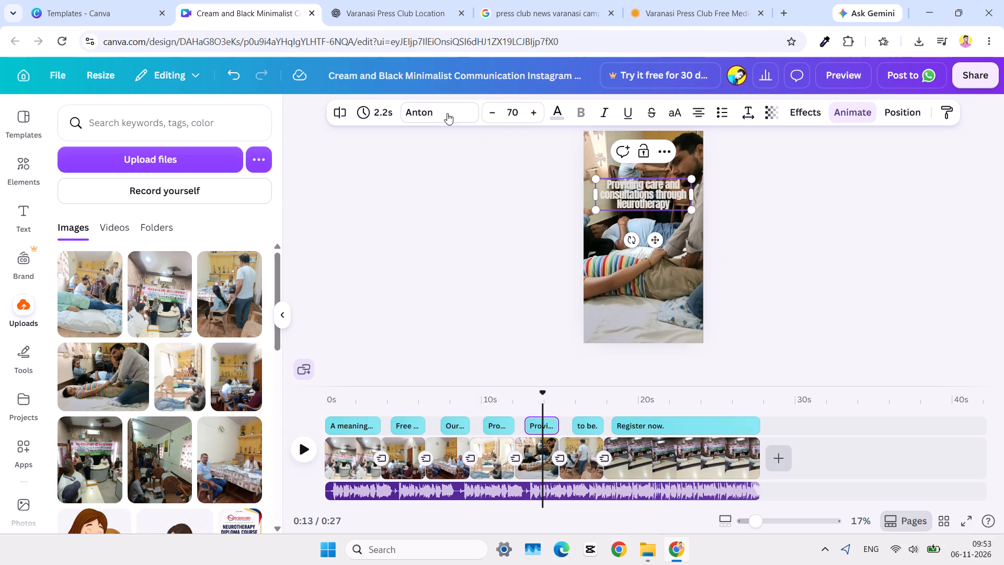
click(558, 116)
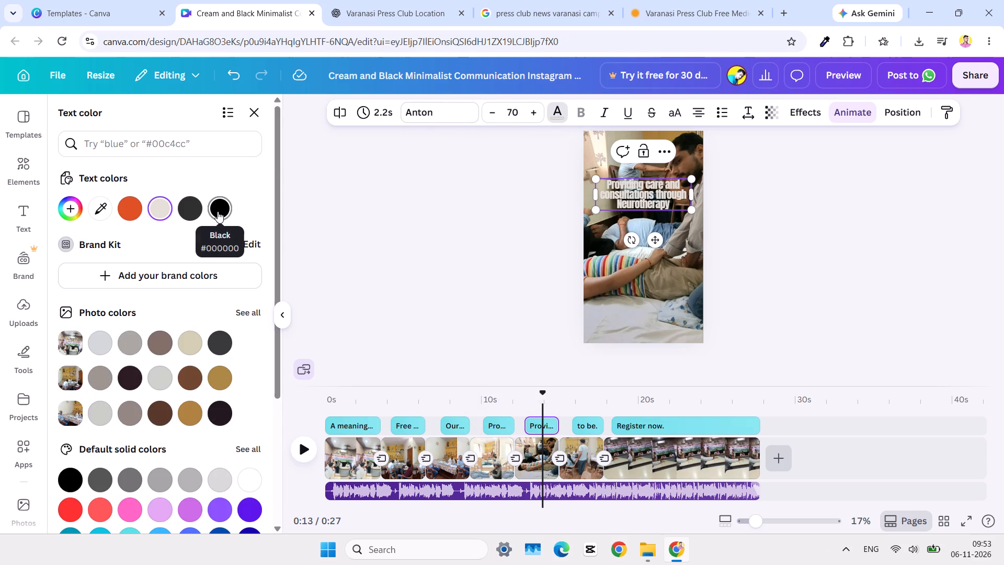
click(423, 105)
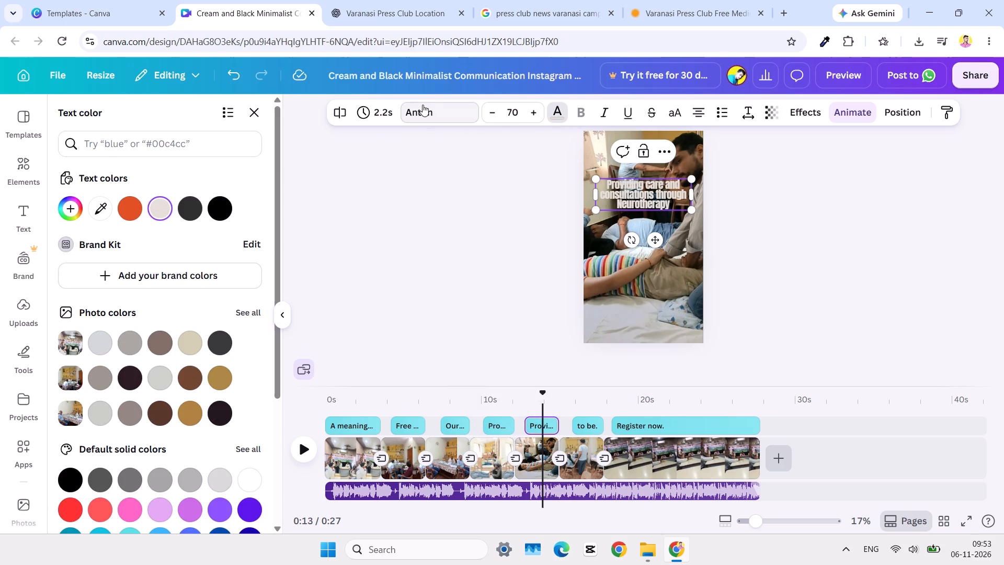
click(143, 297)
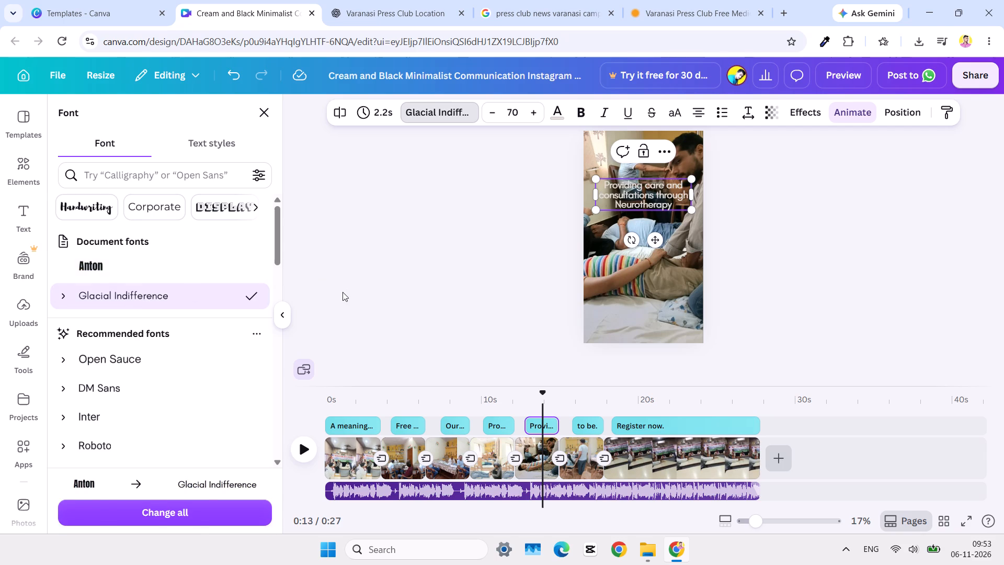
click(343, 296)
click(332, 301)
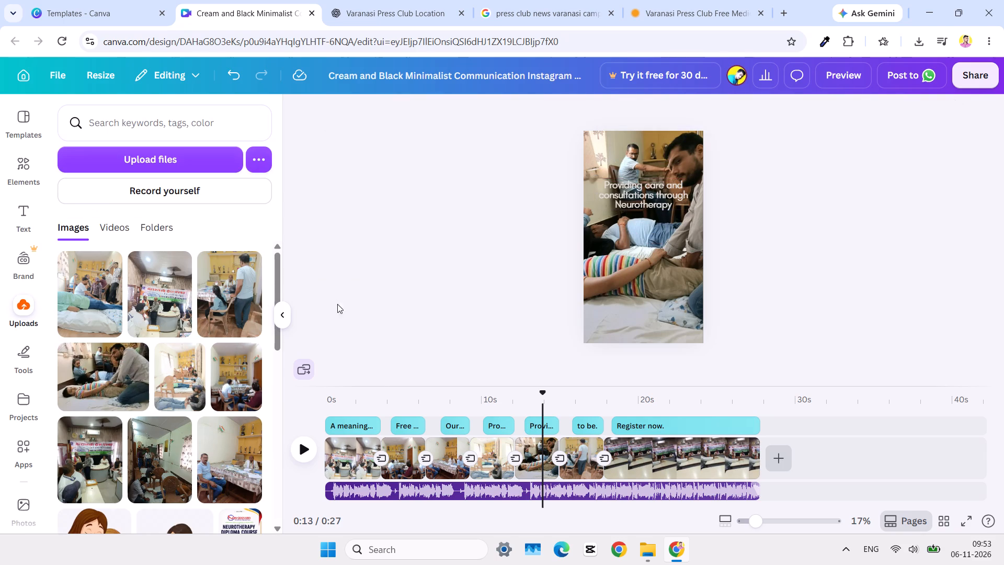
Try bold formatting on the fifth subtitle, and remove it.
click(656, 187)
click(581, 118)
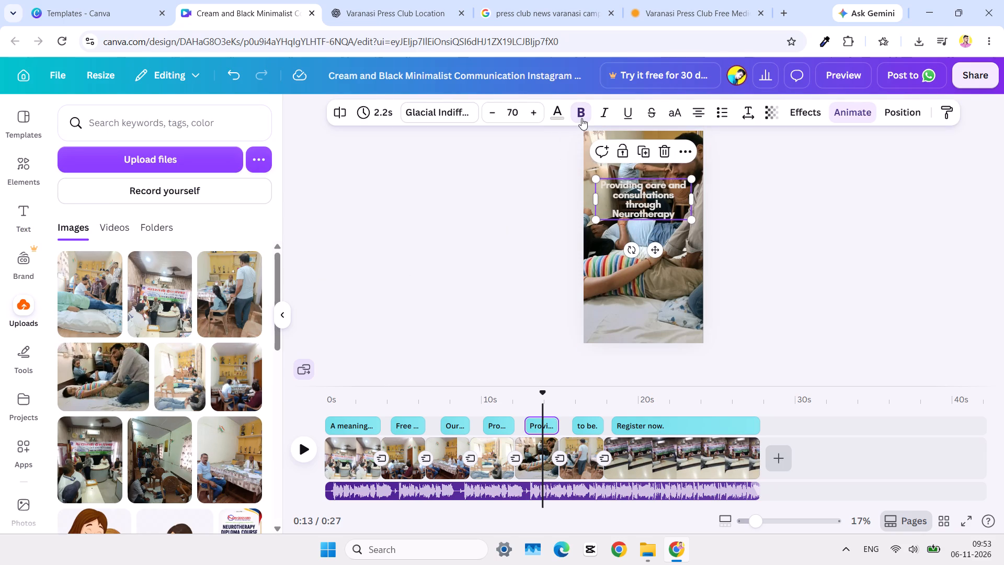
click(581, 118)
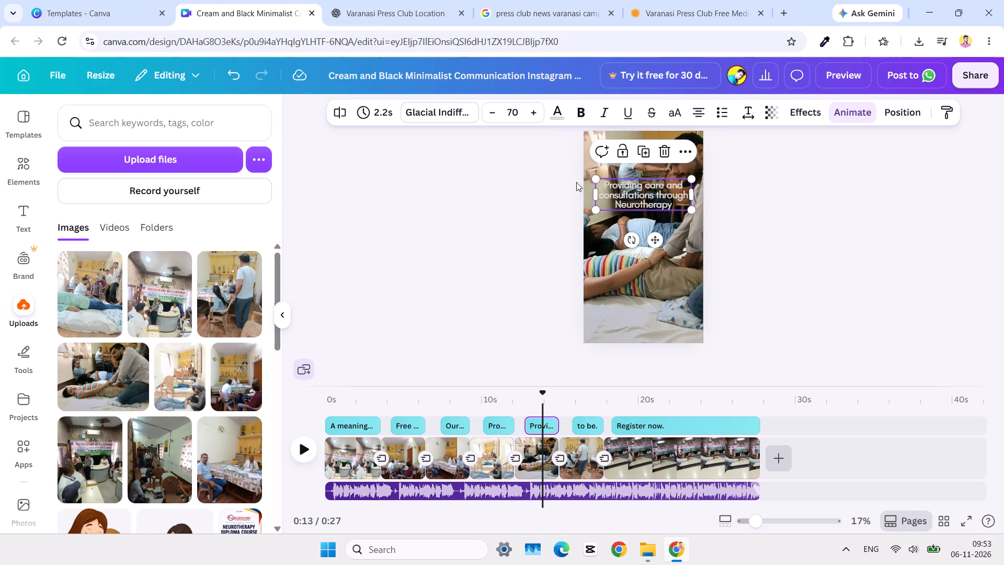
Increase the fifth subtitle's font size to 79, nudge the text up, and undo back to size 74.
triple_click(534, 111)
triple_click(534, 111)
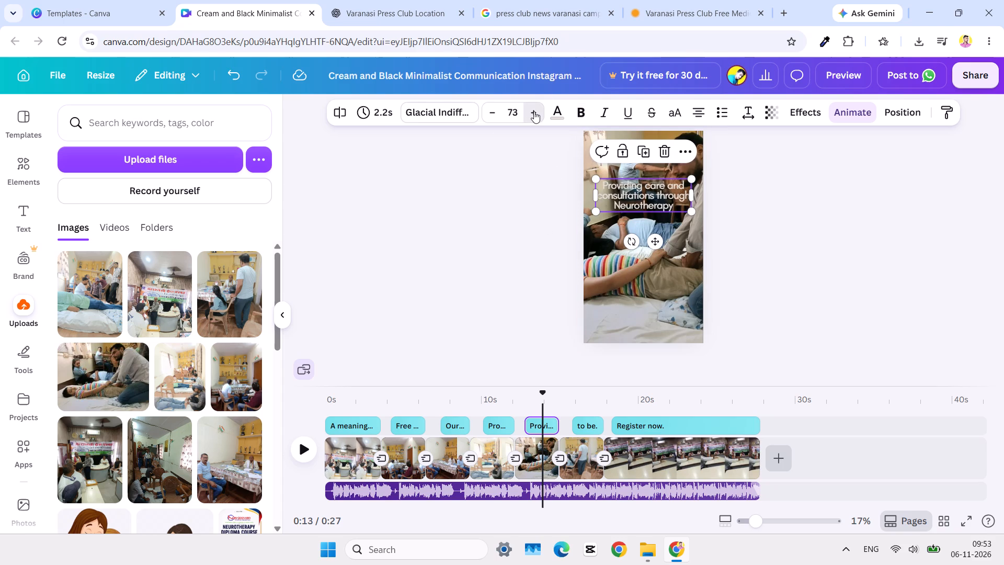
triple_click(534, 111)
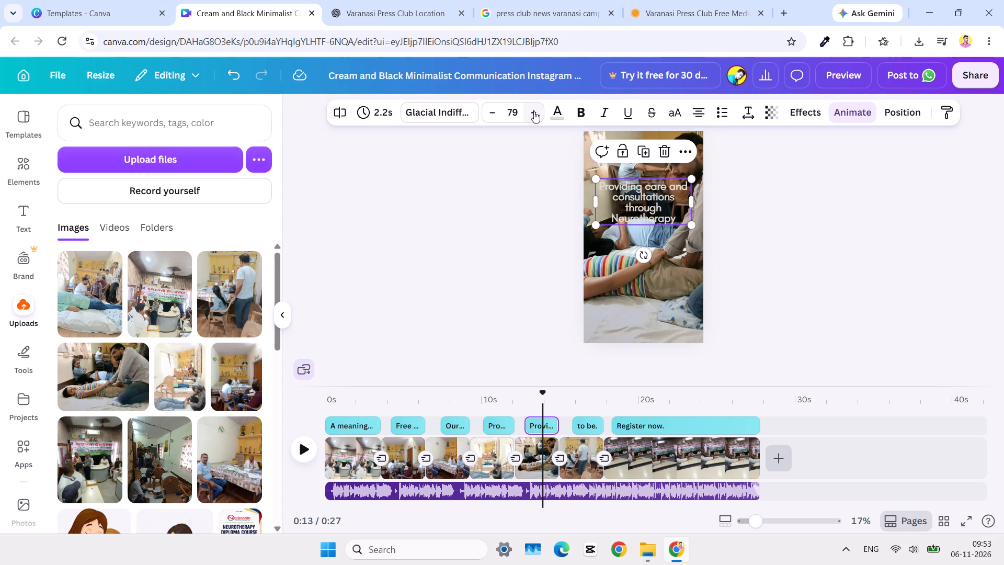
click(523, 217)
drag(649, 202, 646, 194)
click(231, 79)
click(233, 78)
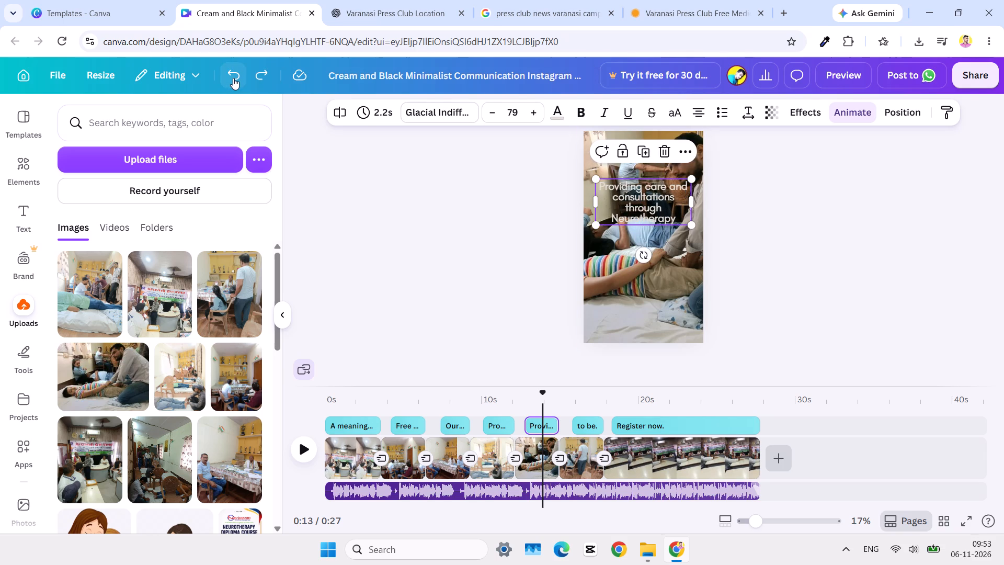
click(233, 77)
click(233, 77)
click(233, 77)
click(233, 77)
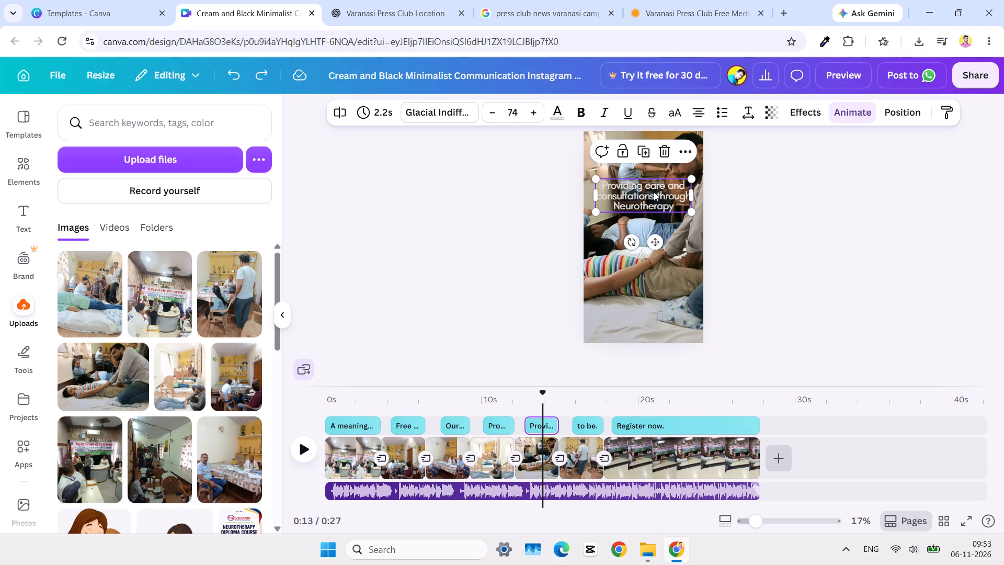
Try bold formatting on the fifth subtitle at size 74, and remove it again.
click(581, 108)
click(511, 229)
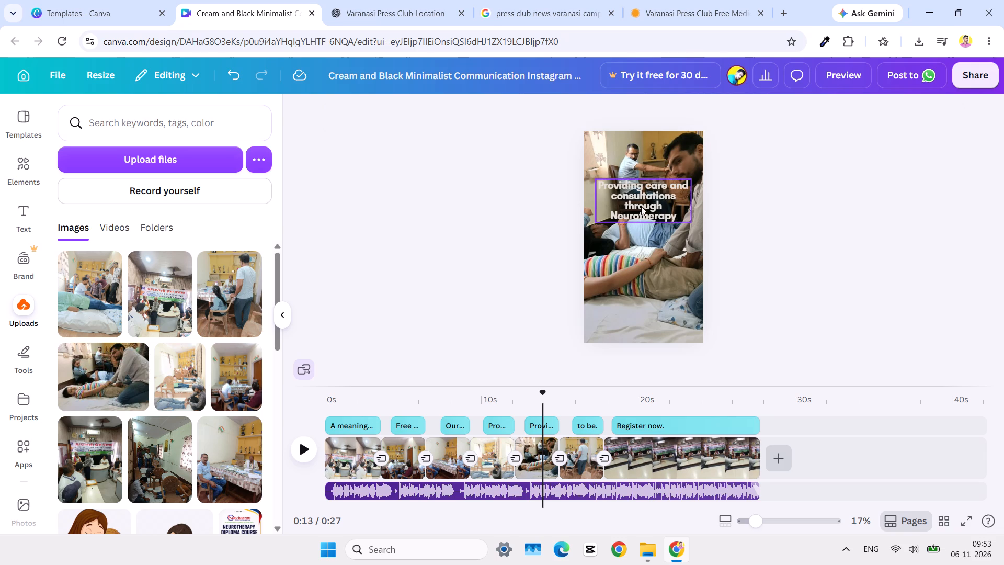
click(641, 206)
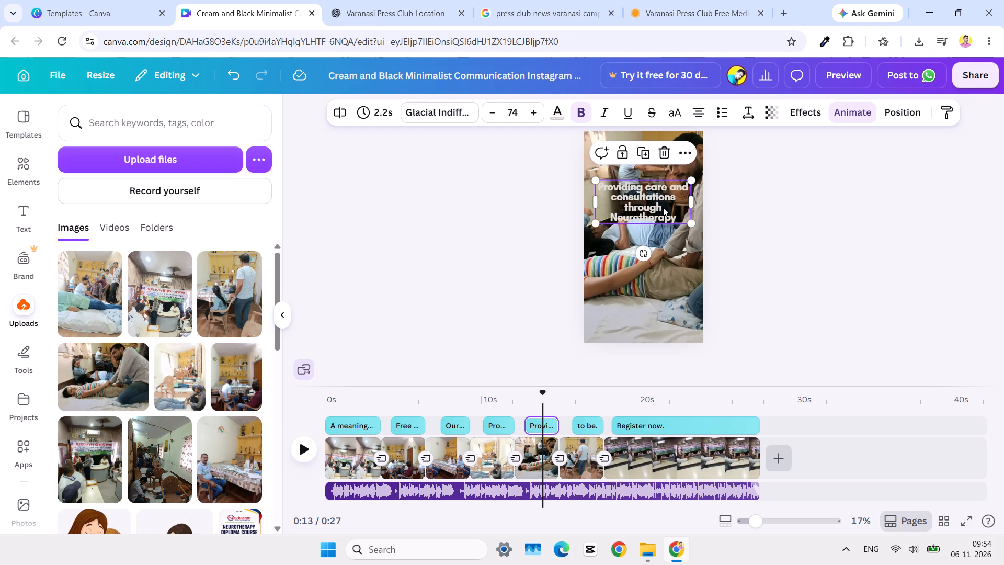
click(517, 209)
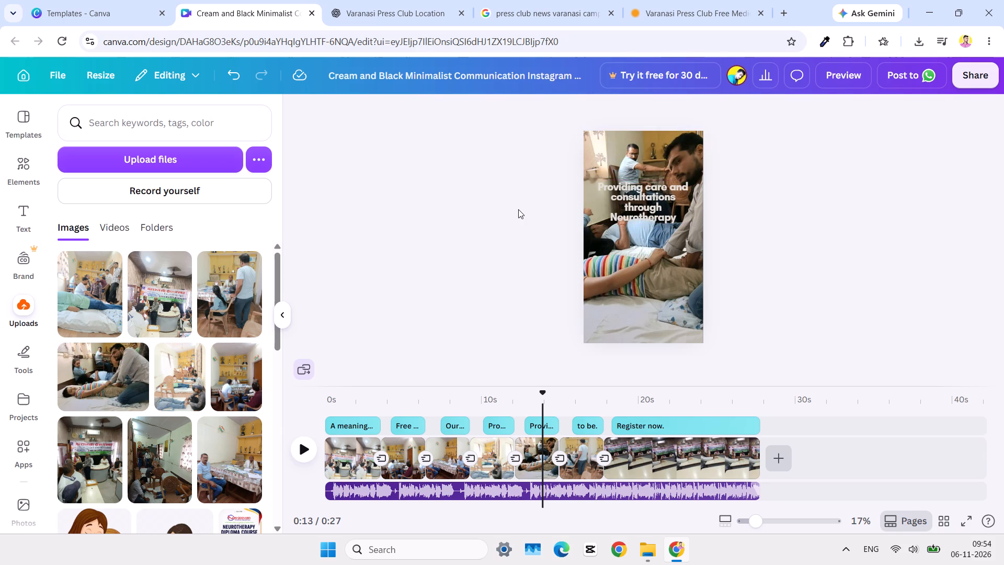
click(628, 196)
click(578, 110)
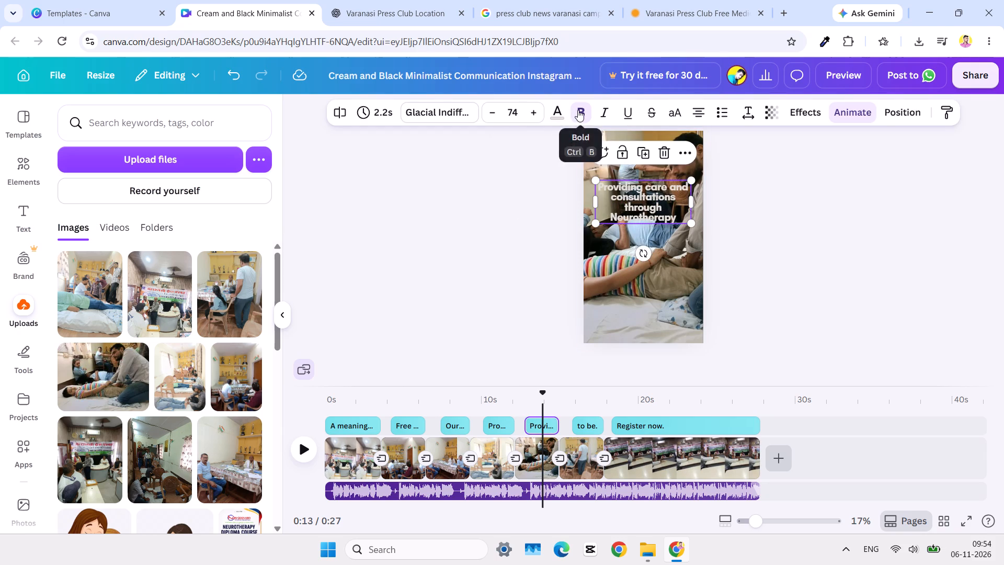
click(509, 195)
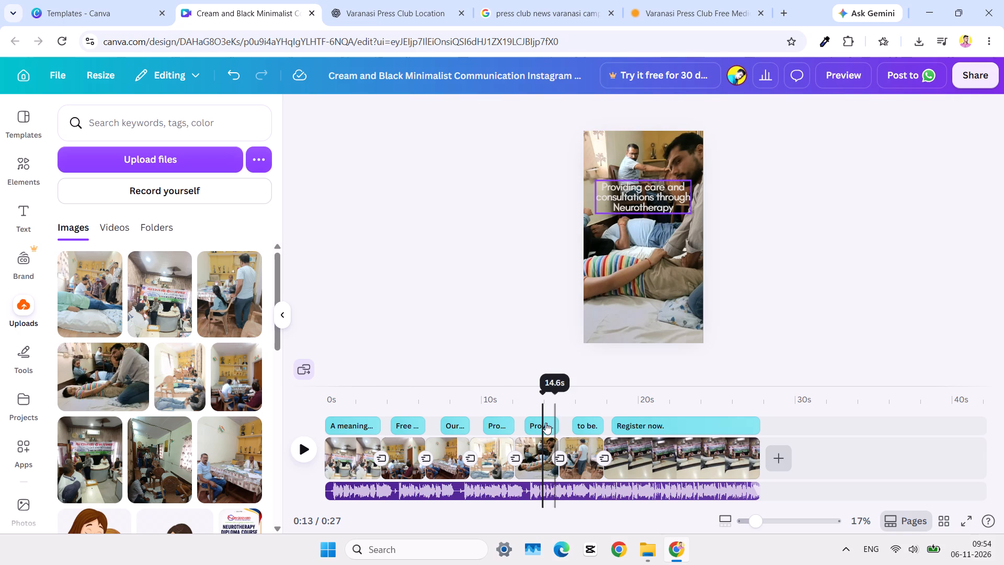
click(500, 430)
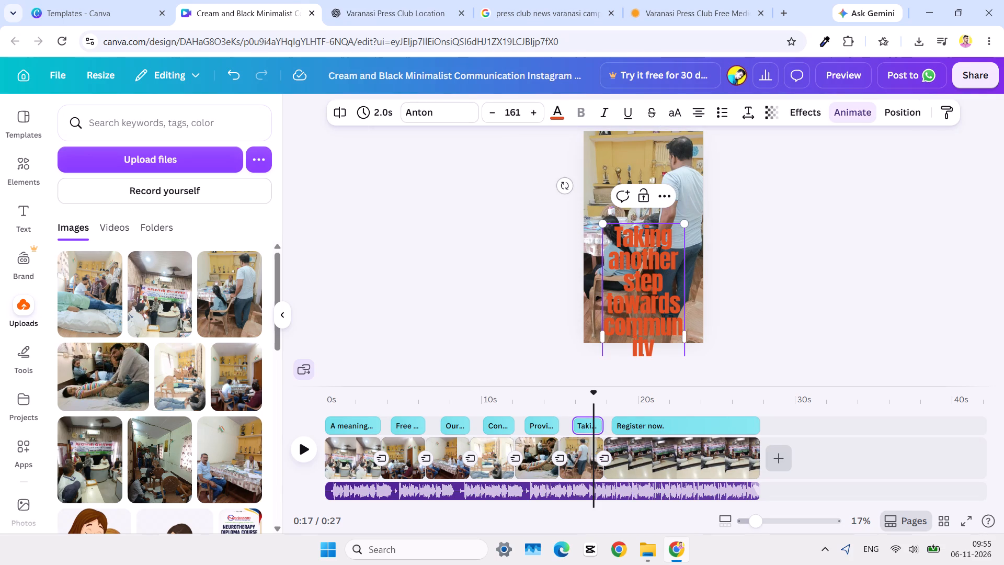
Change the sixth clip's subtitle font to Glacial Indifference and set its size to 70.
click(440, 115)
click(489, 208)
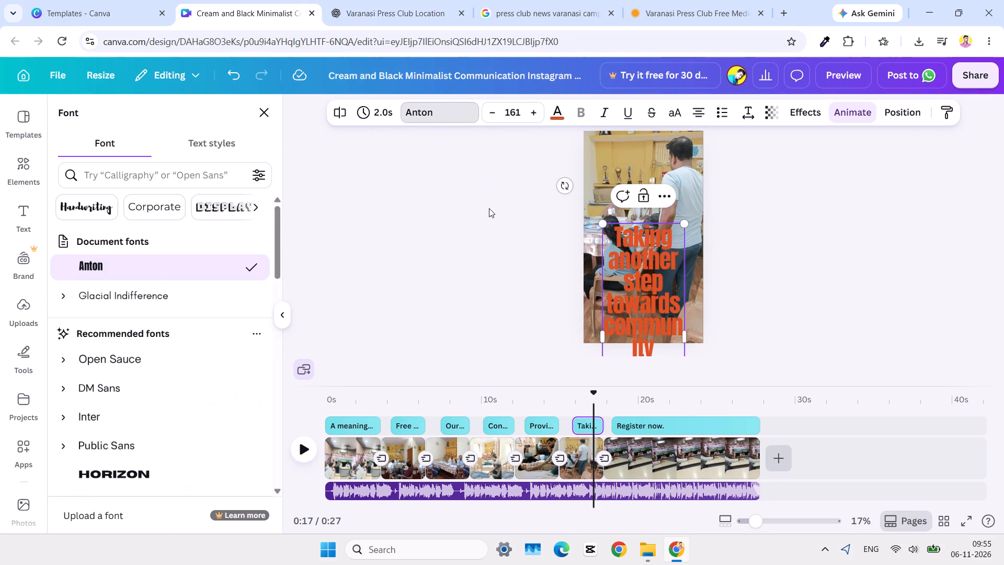
click(489, 208)
click(633, 272)
click(437, 117)
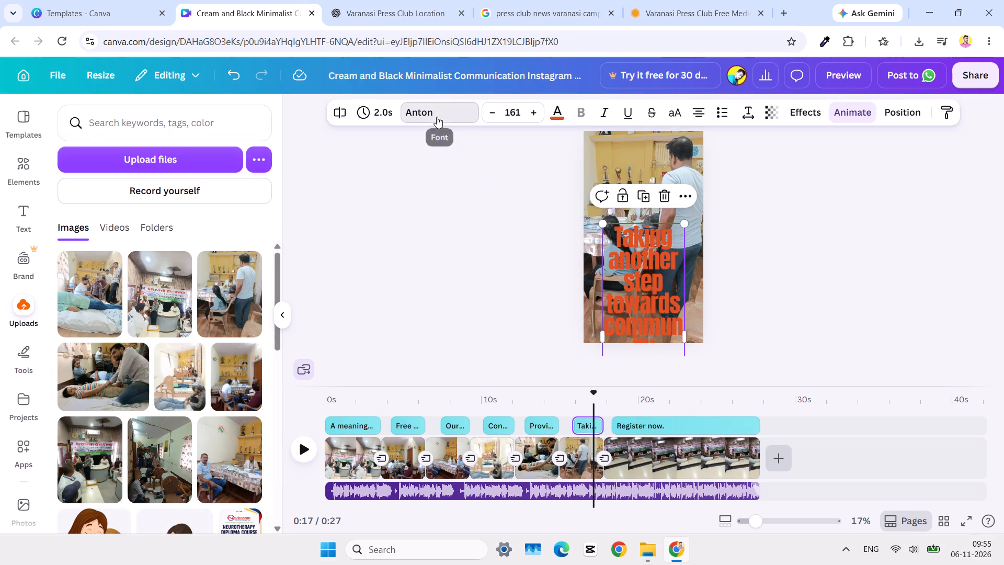
click(159, 298)
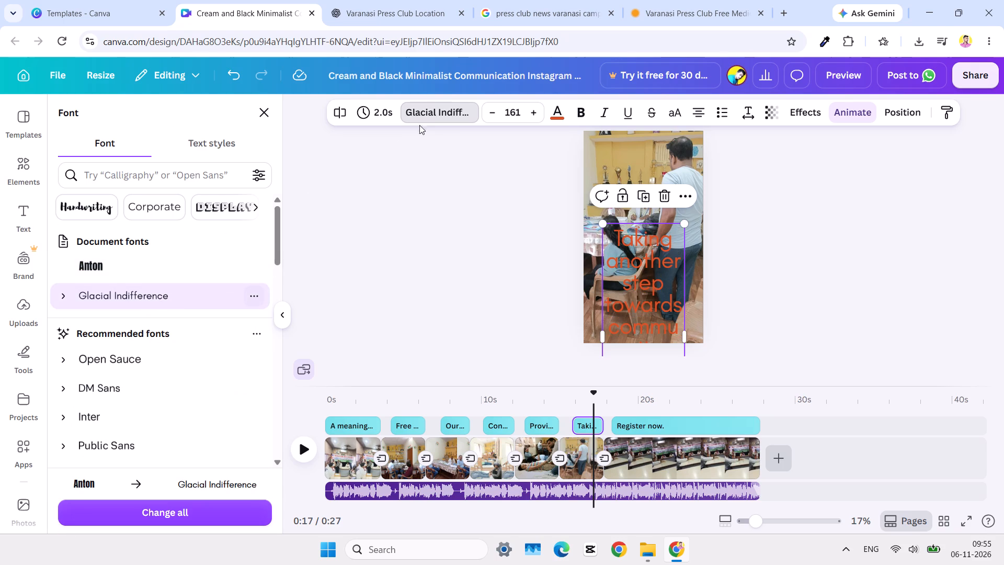
click(515, 109)
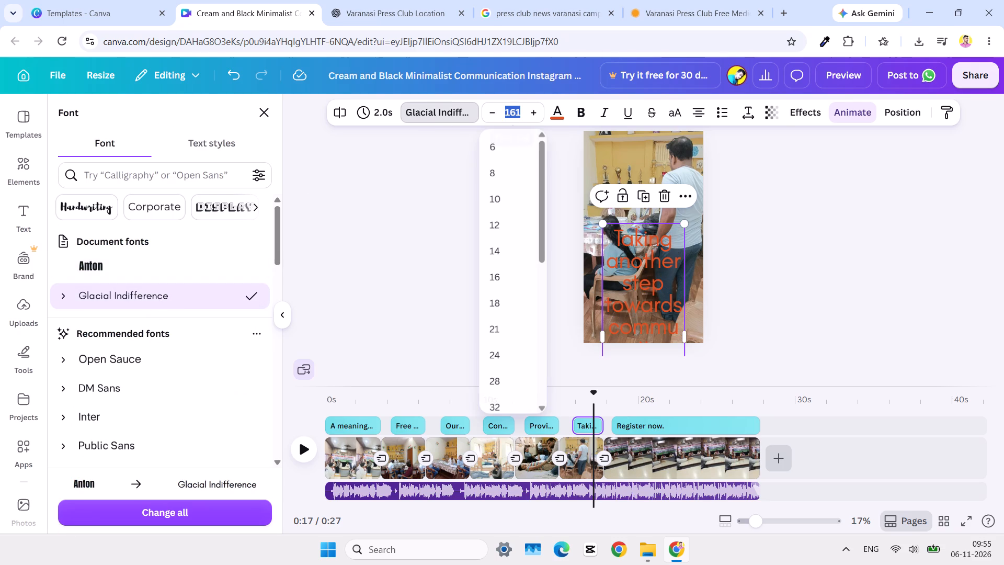
text(70)
key(Return)
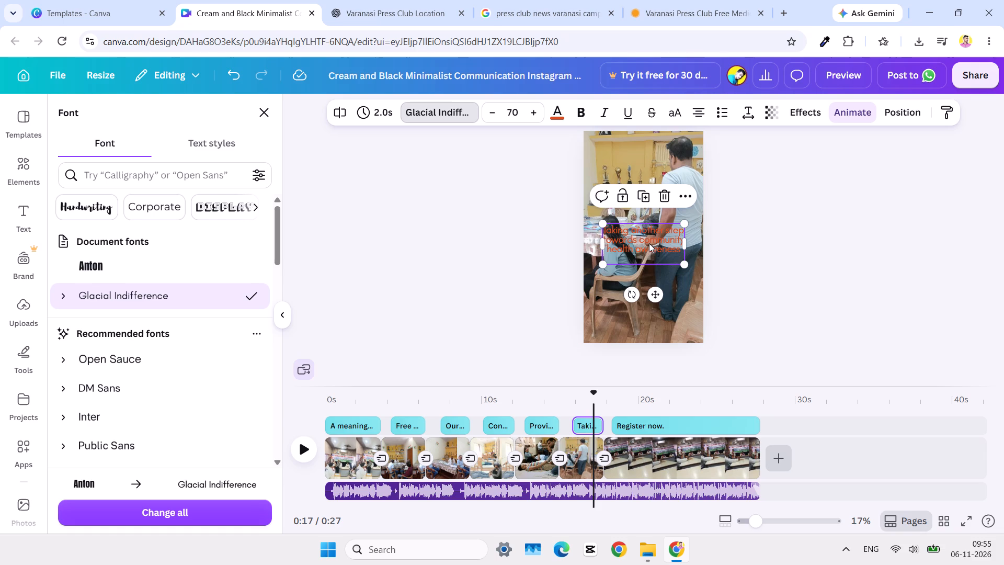
Move the sixth clip's subtitle down to the lower part of the photo, centred horizontally.
drag(649, 243, 653, 268)
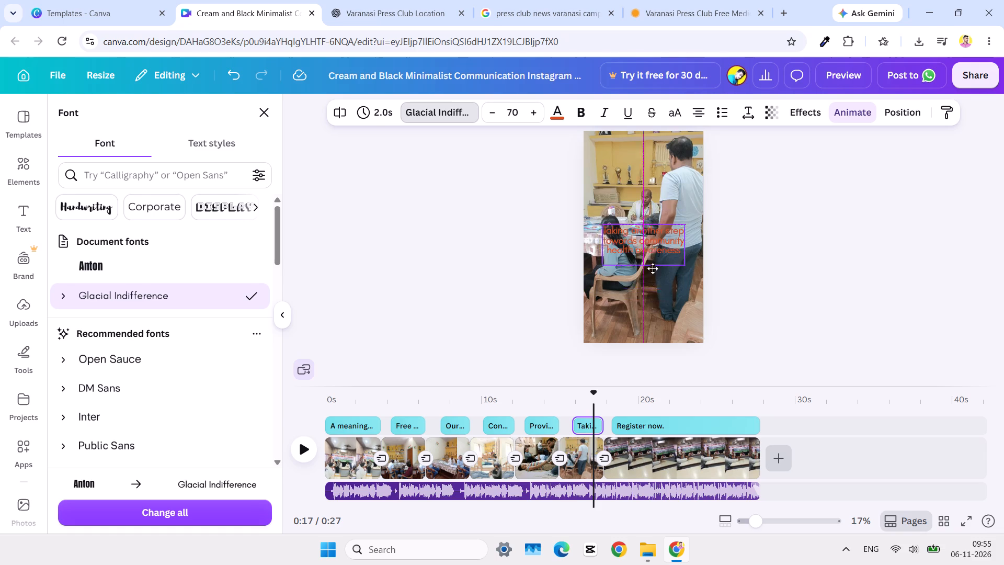
drag(653, 268, 653, 268)
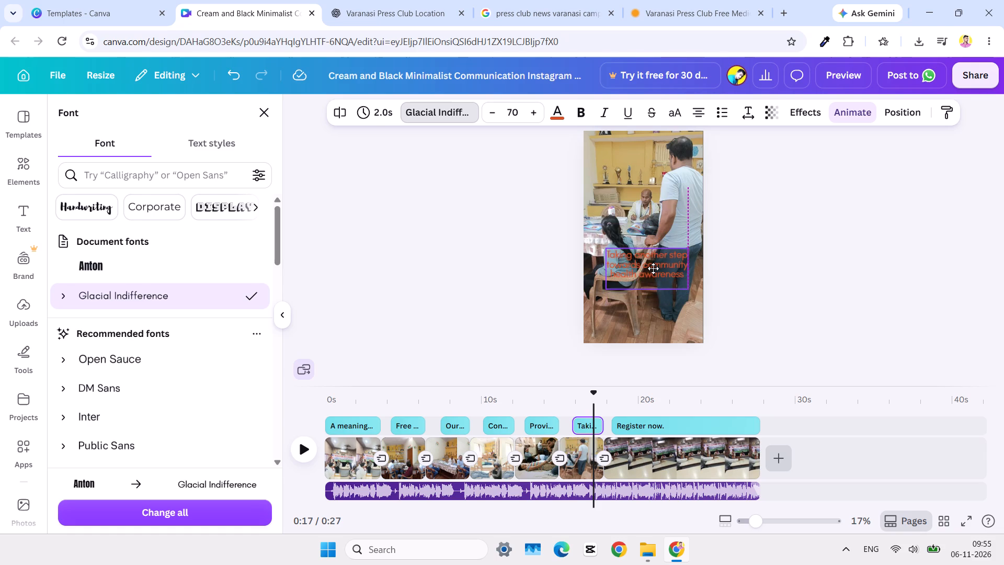
drag(653, 268, 646, 268)
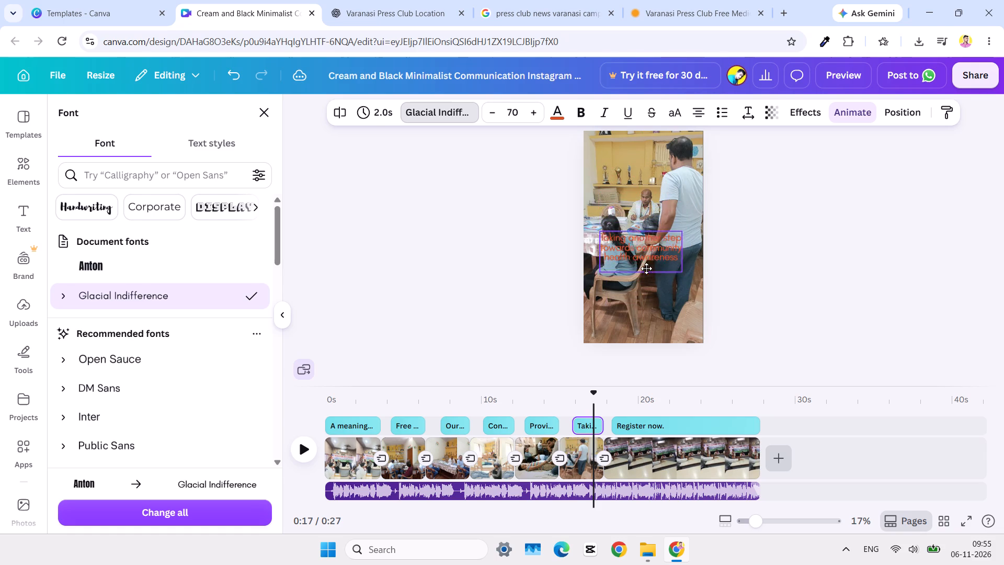
drag(646, 268, 649, 279)
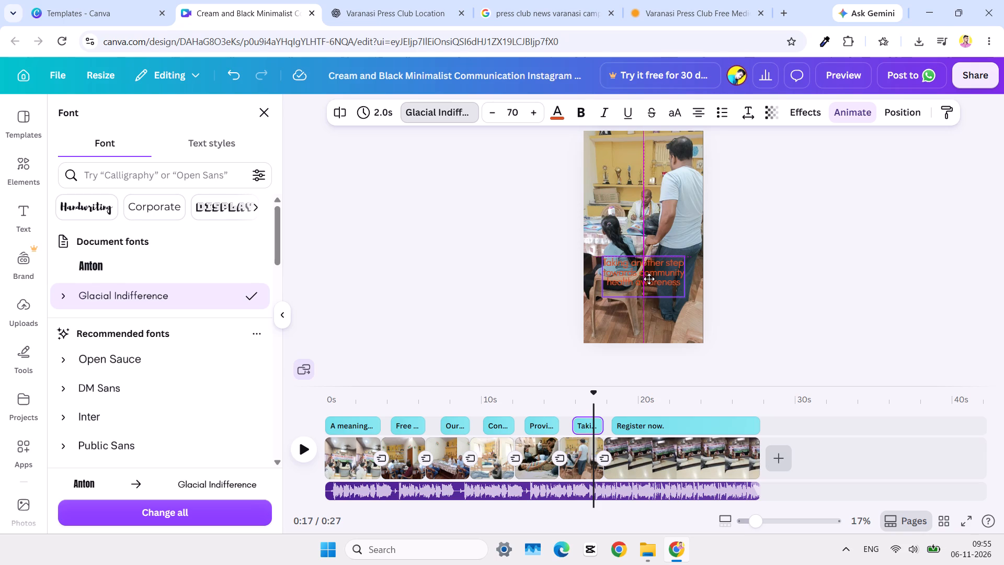
drag(649, 279, 650, 279)
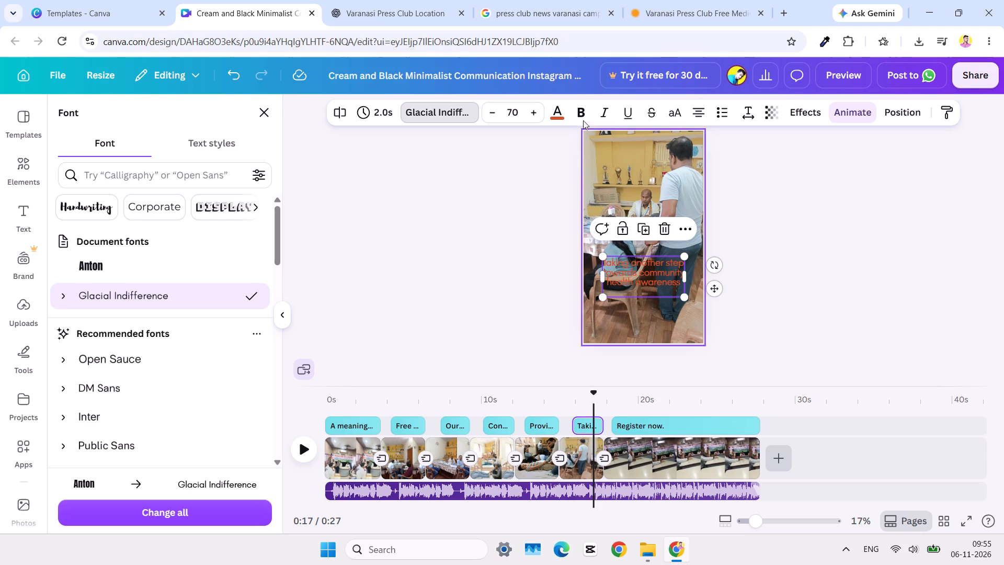
Change the sixth clip's subtitle colour to white from the default solid colours.
click(798, 115)
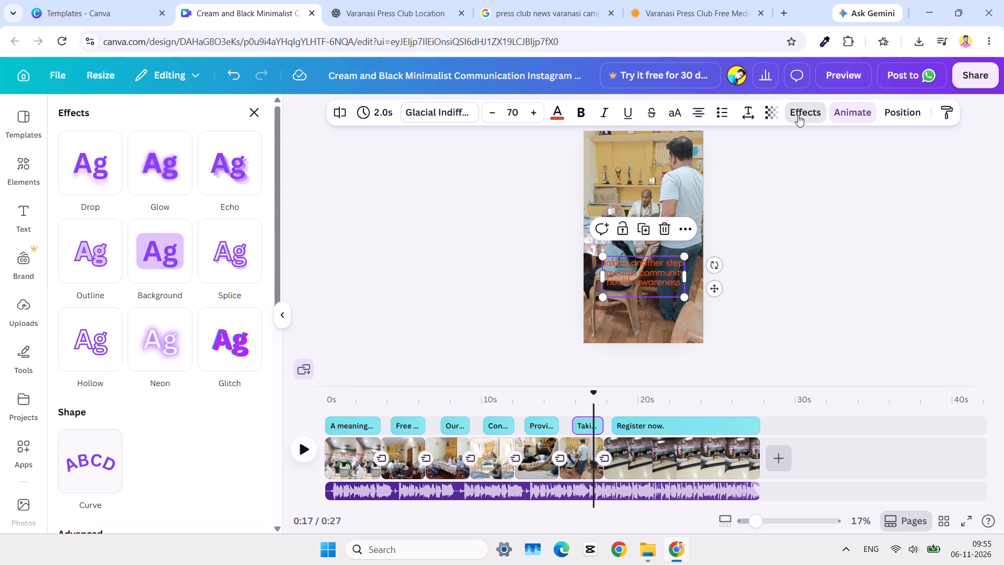
click(528, 270)
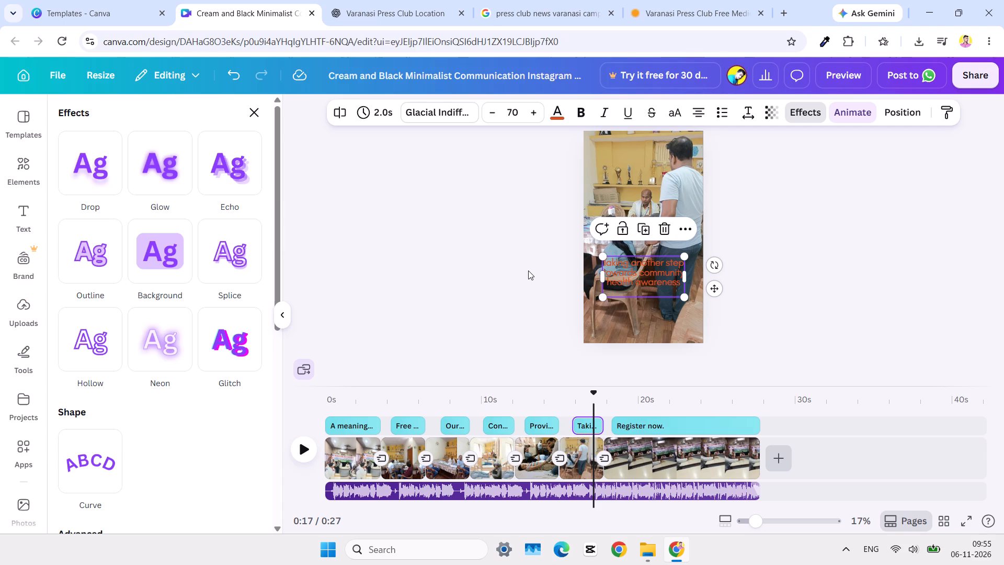
click(528, 270)
click(636, 274)
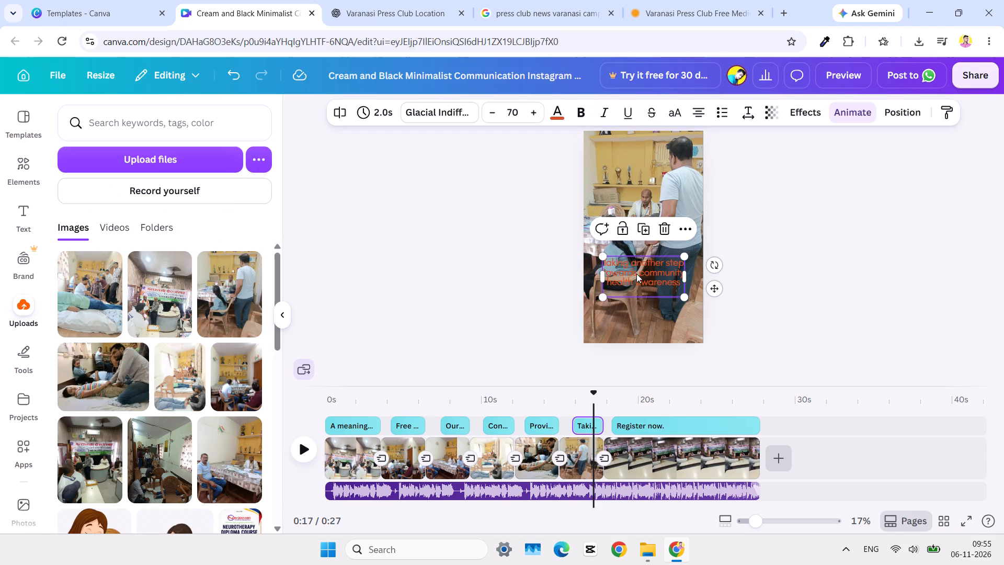
click(557, 119)
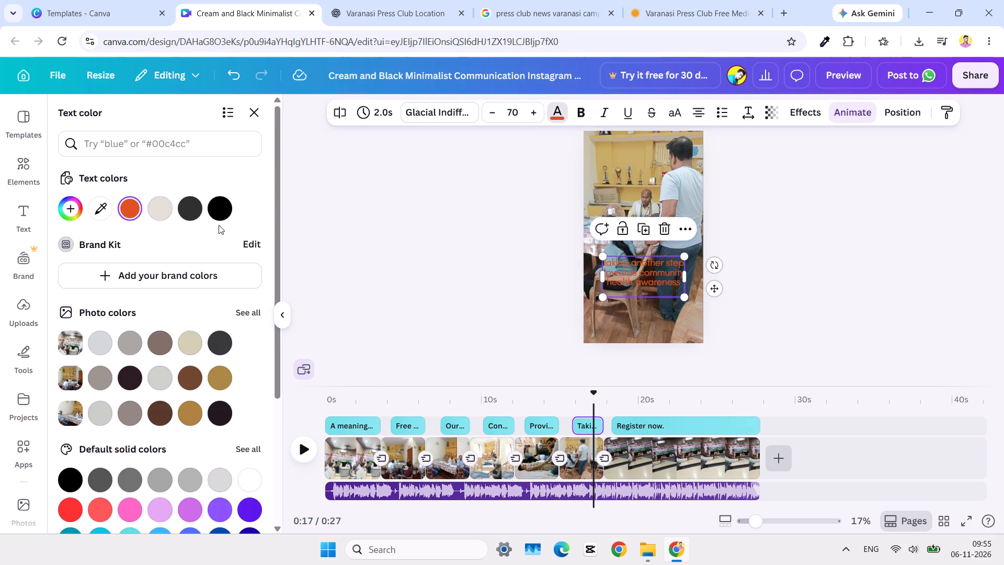
scroll(107, 462, down, 2)
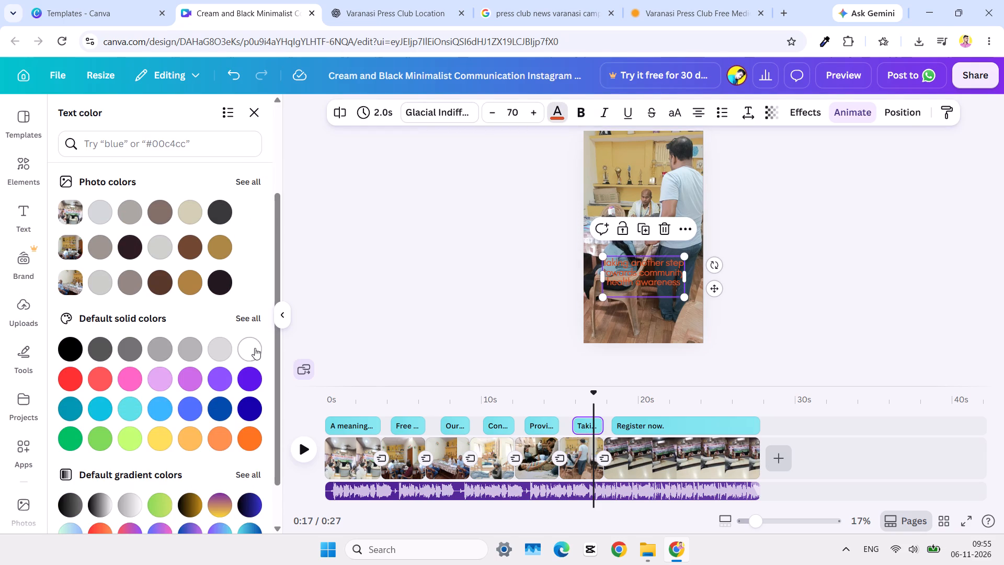
click(255, 348)
double_click(541, 245)
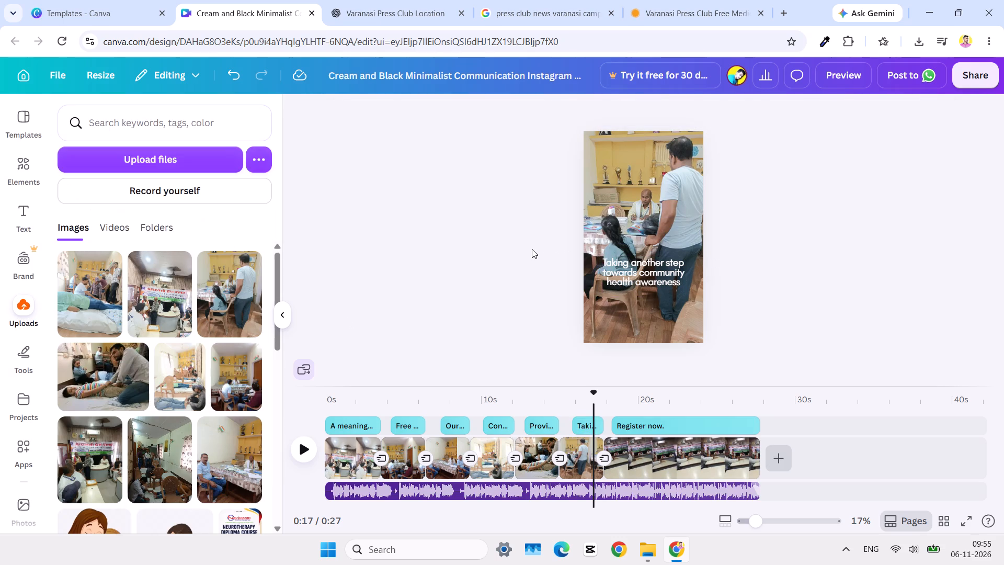
Delete the word "community" and the trailing blank line so the sixth subtitle reads "Taking another step towards health awareness".
click(637, 273)
click(642, 272)
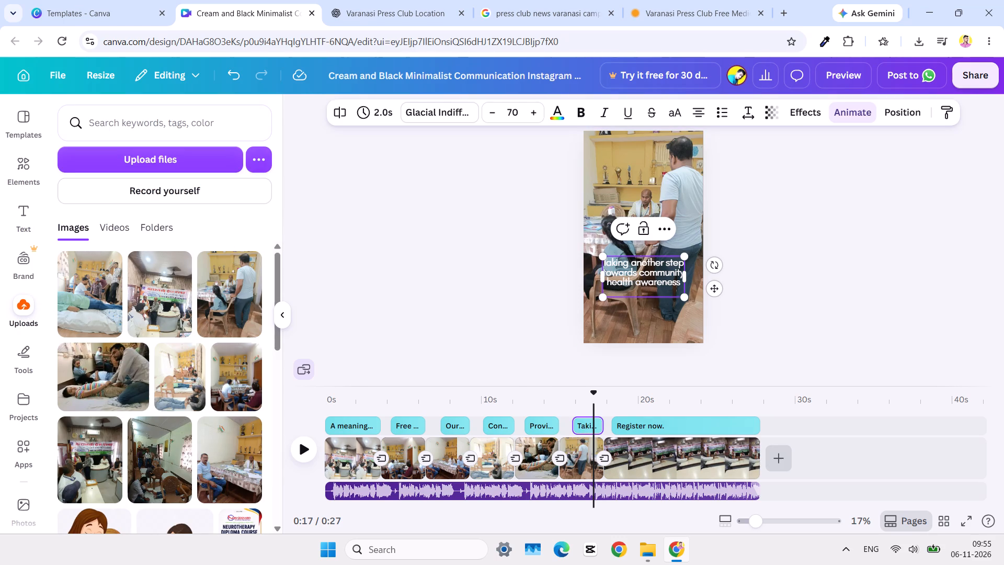
click(641, 274)
drag(641, 274, 675, 263)
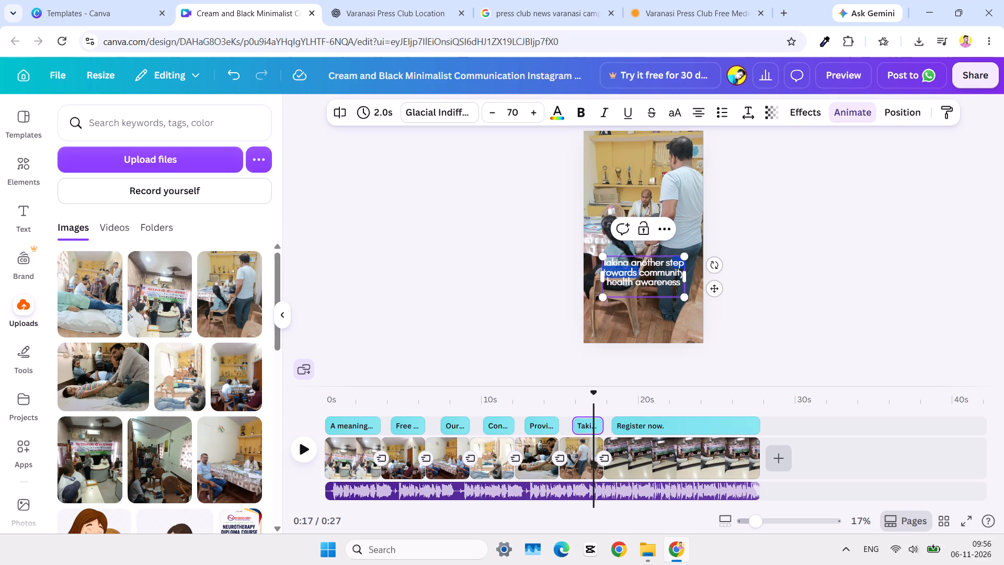
drag(675, 263, 679, 272)
key(BackSpace)
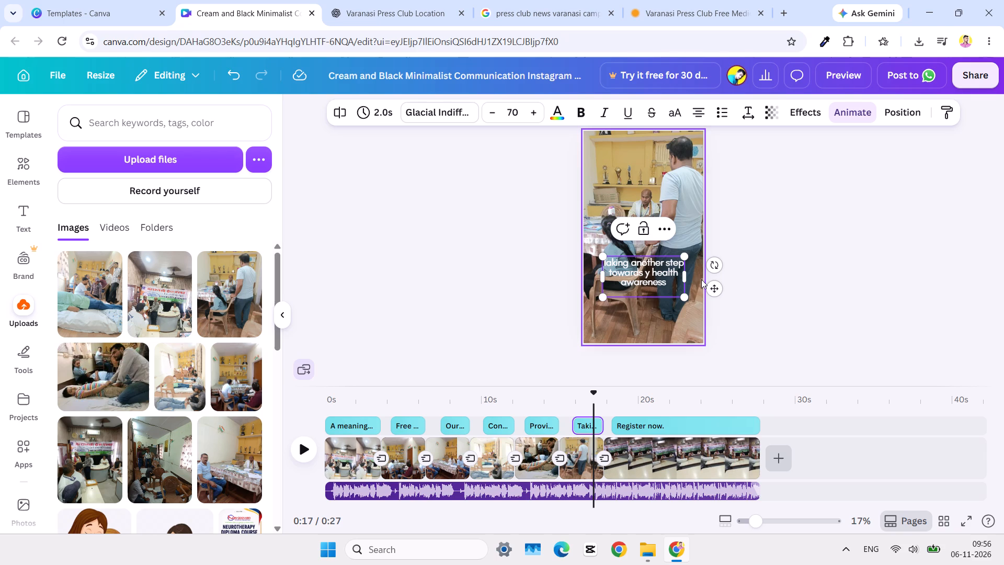
click(652, 275)
click(651, 275)
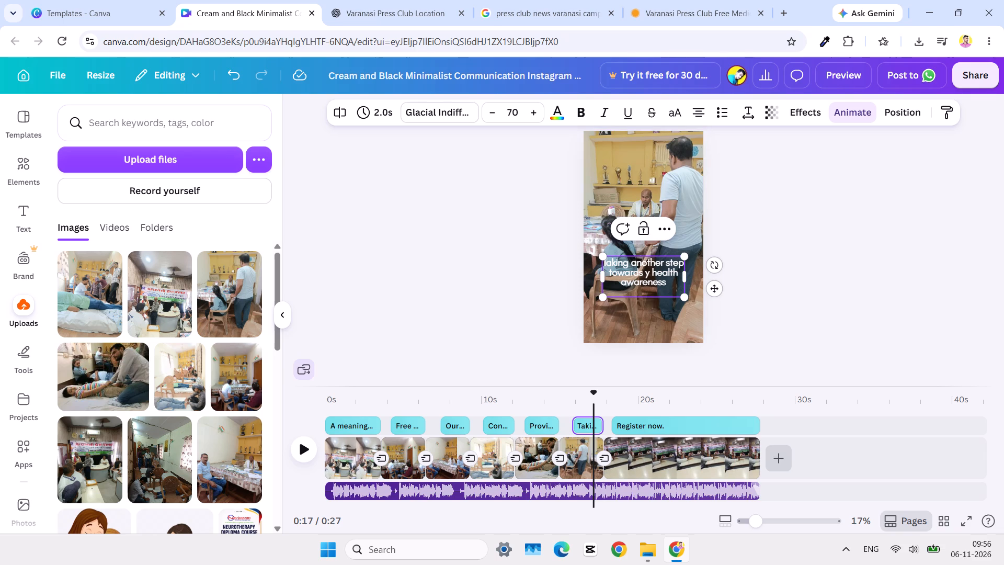
key(BackSpace)
key(BackSpace)
click(542, 314)
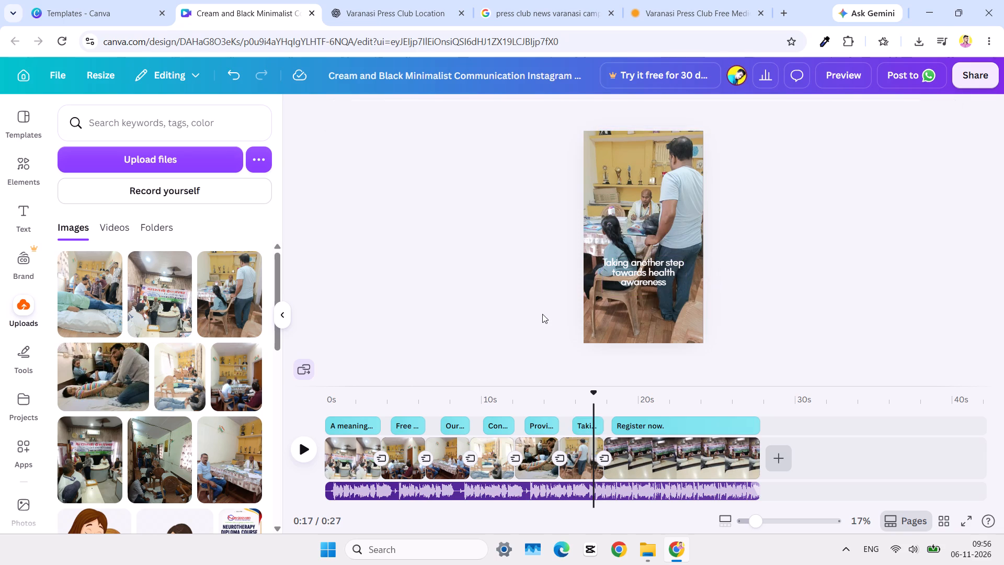
click(619, 273)
click(648, 289)
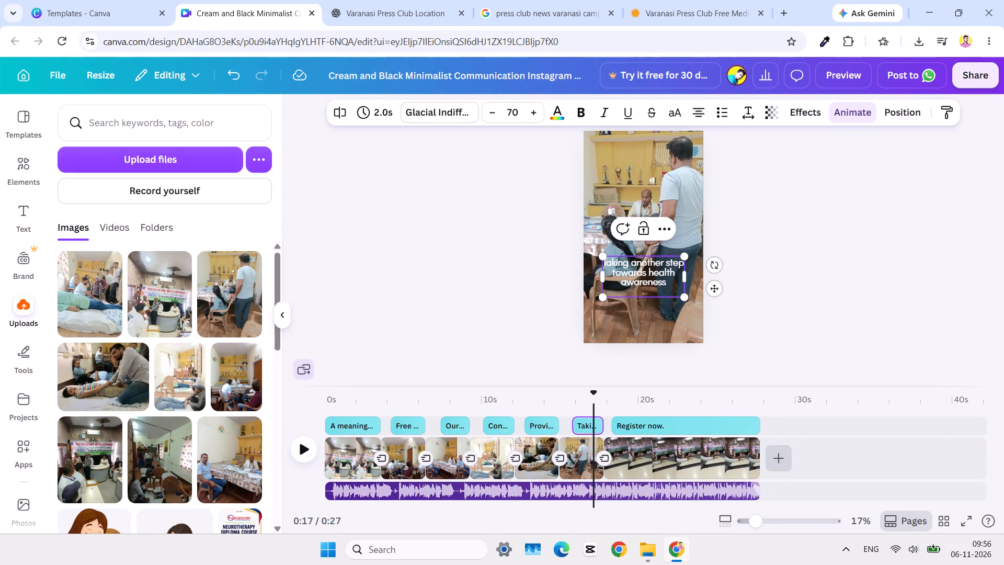
key(BackSpace)
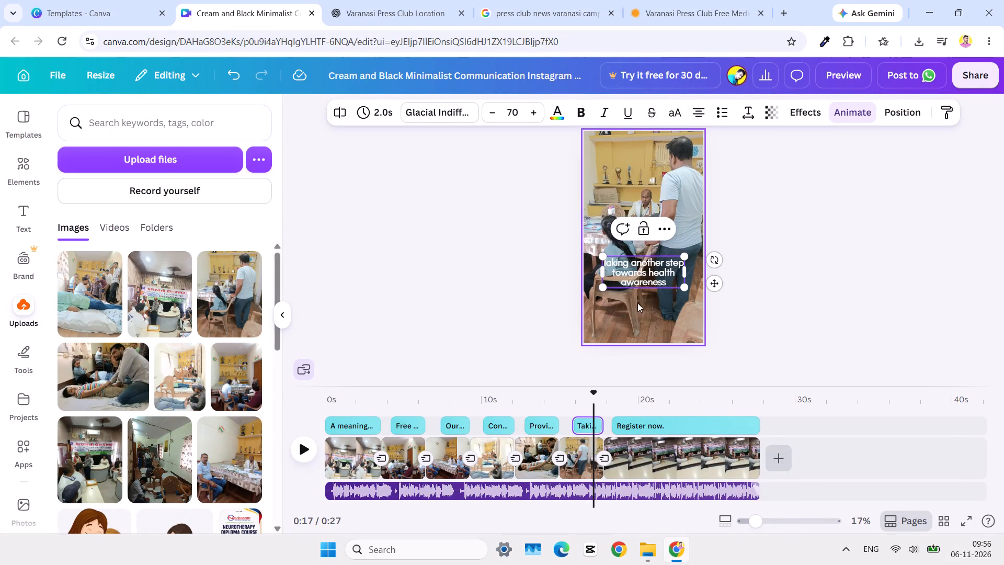
Increase the sixth clip's subtitle font size to 90.
triple_click(538, 115)
double_click(538, 115)
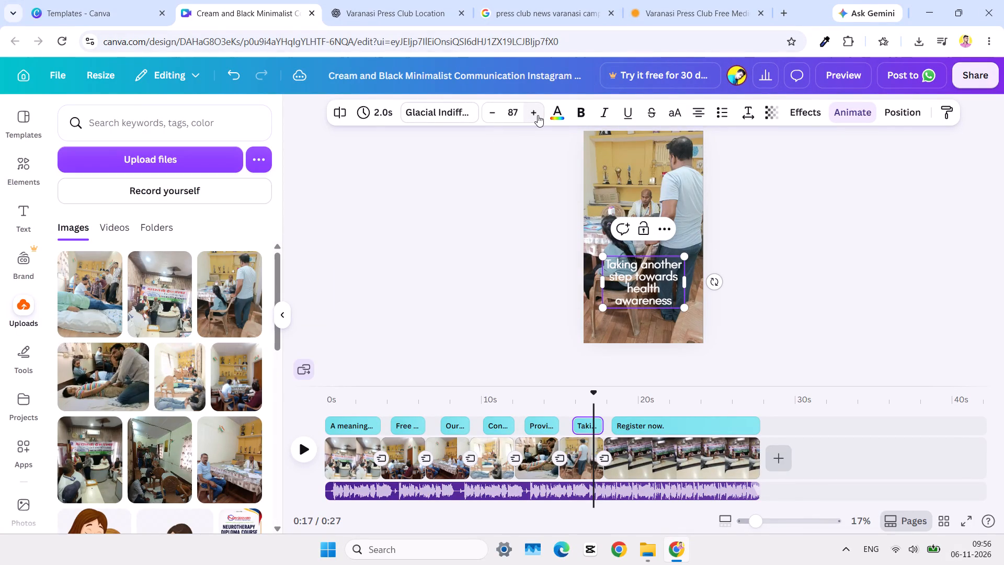
double_click(538, 115)
click(483, 246)
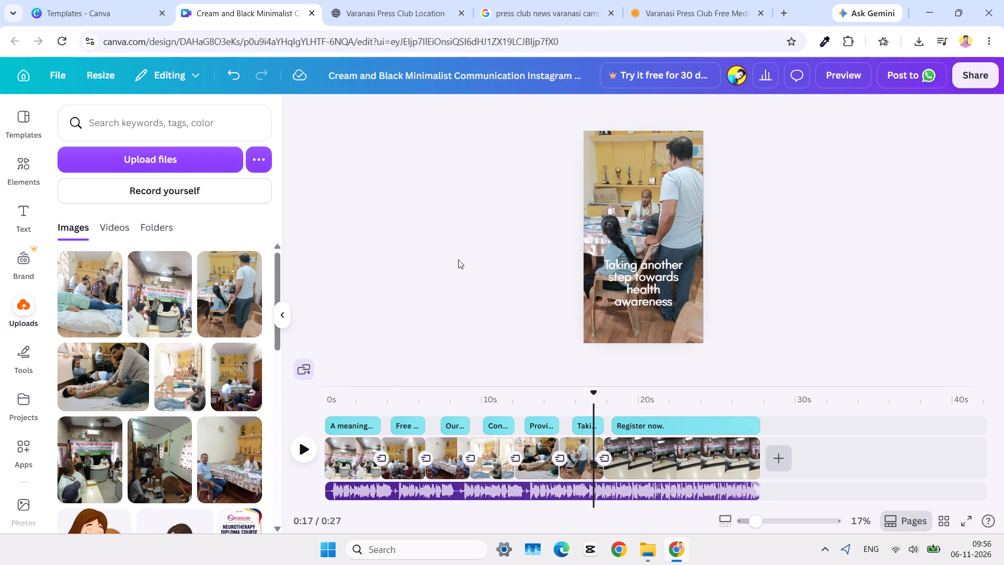
Widen the sixth clip's subtitle box slightly to about 770 wide and move it a little lower, centred horizontally.
click(613, 278)
drag(600, 282, 597, 284)
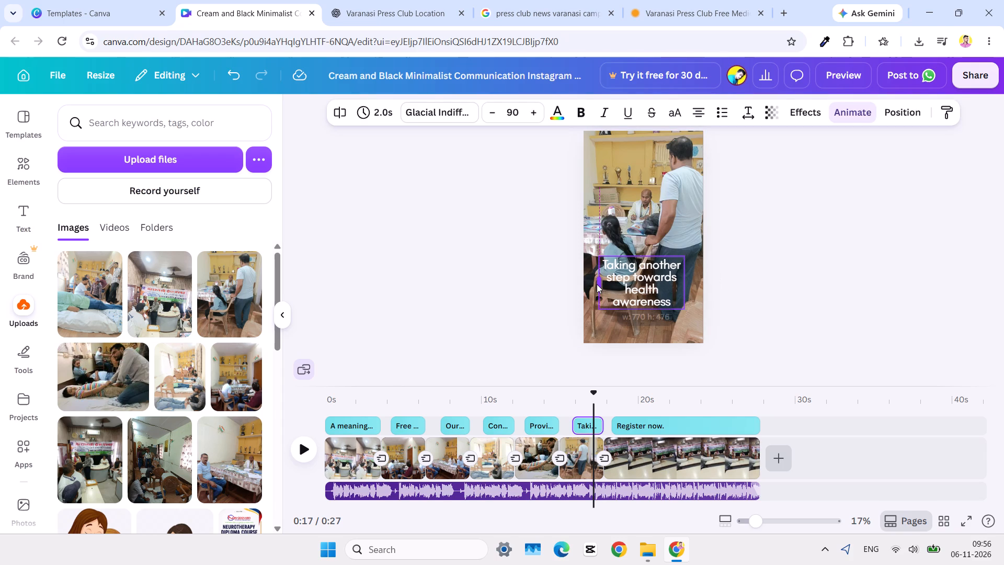
drag(597, 284, 584, 287)
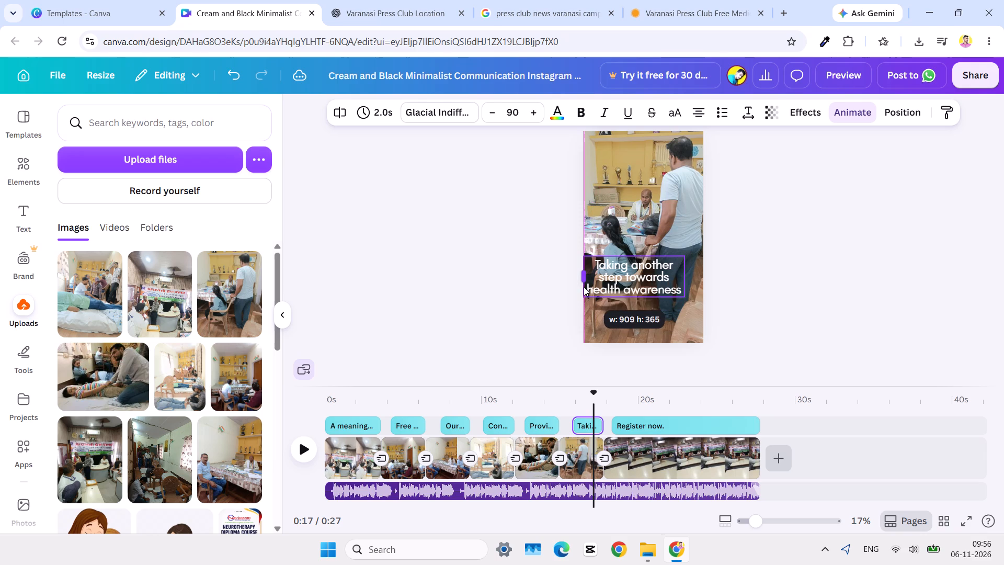
drag(584, 287, 600, 287)
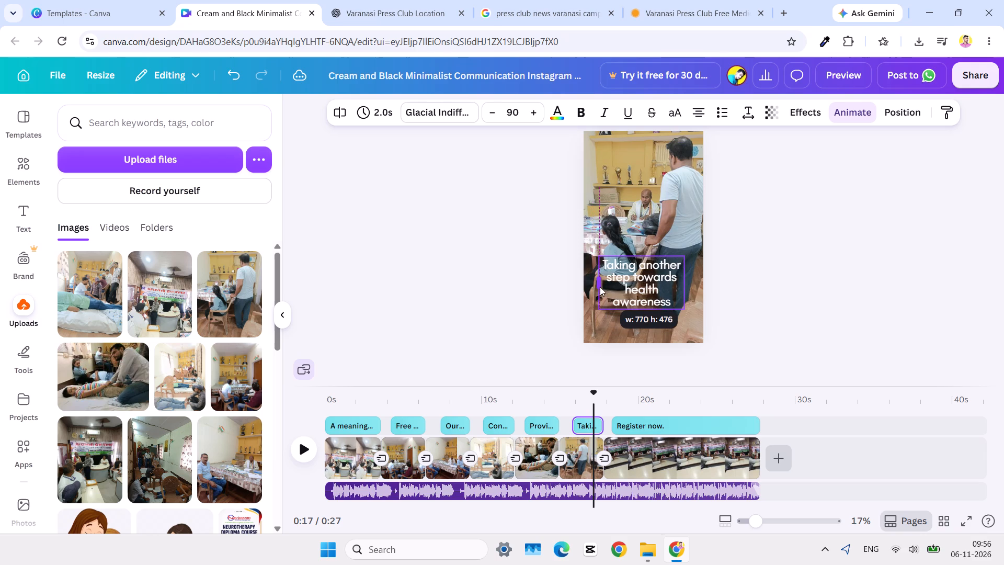
drag(600, 287, 598, 288)
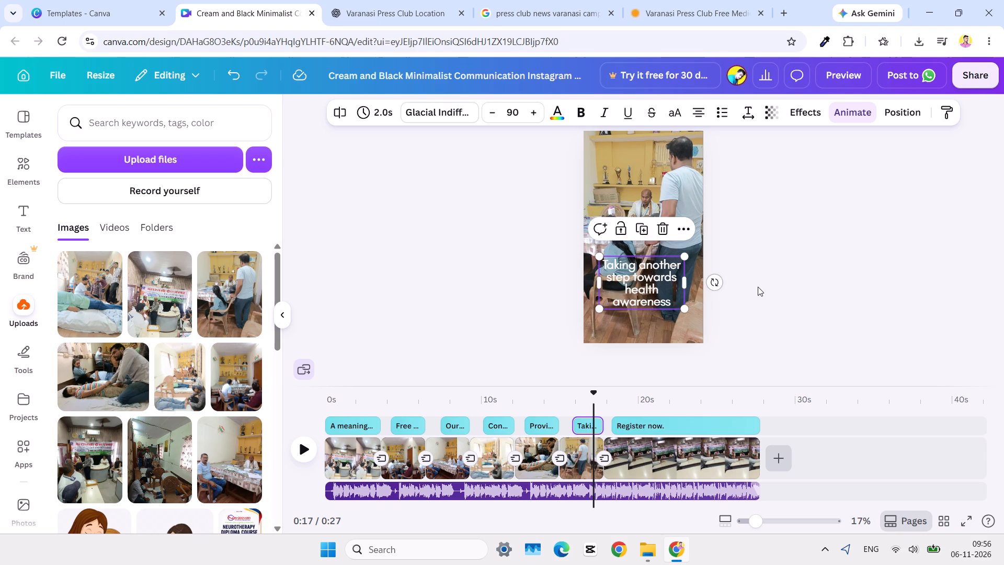
click(758, 287)
click(642, 278)
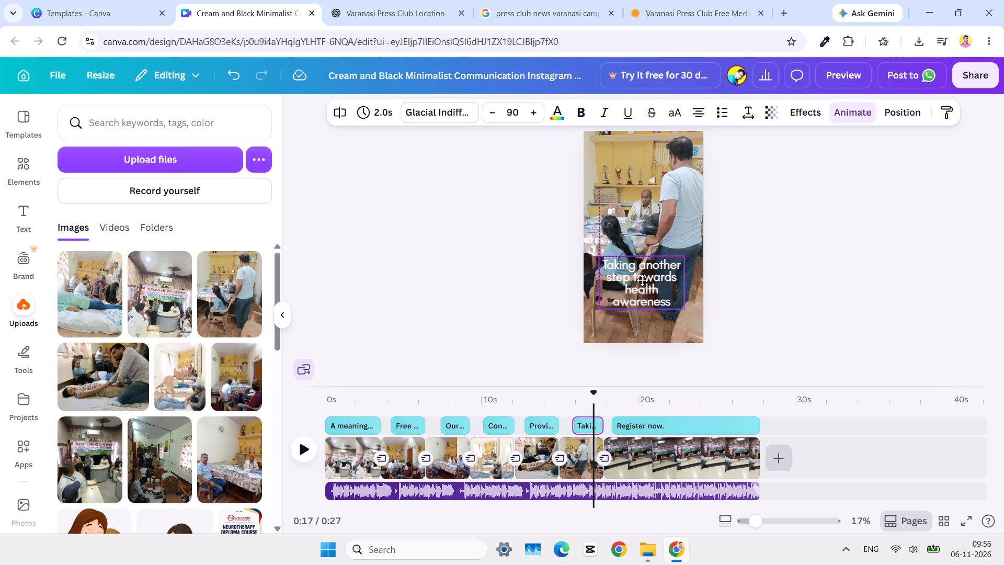
click(824, 284)
click(665, 451)
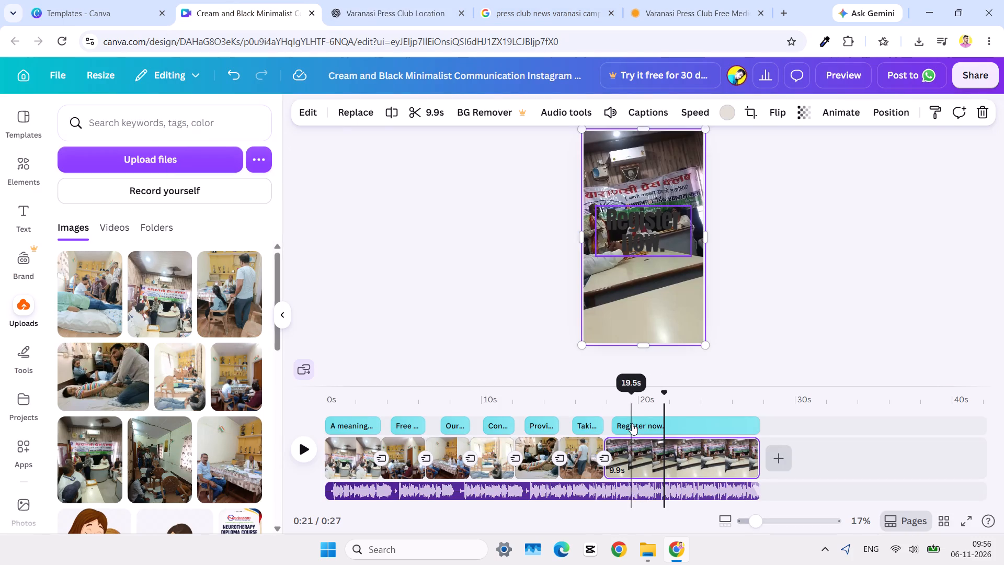
double_click(639, 232)
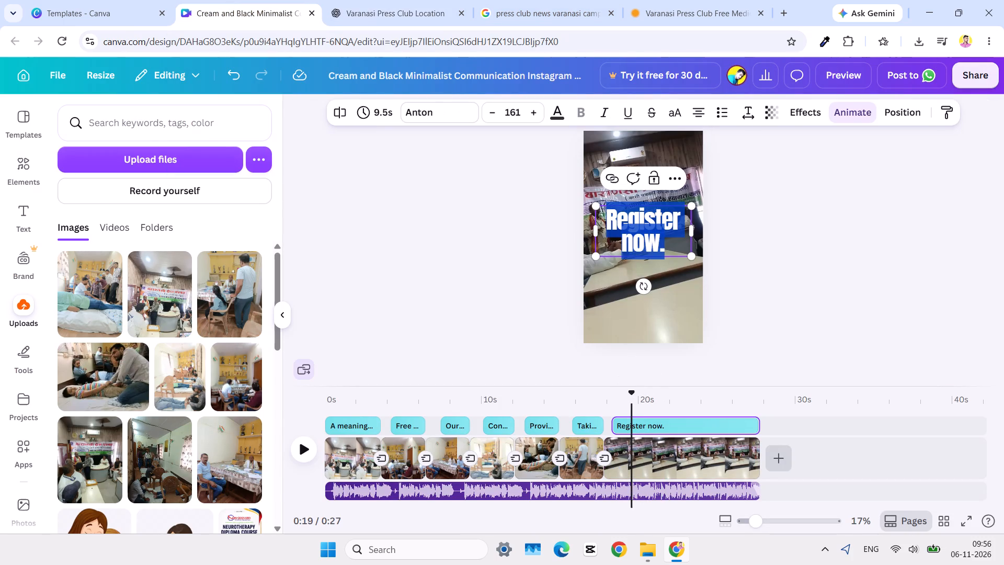
key(ctrl+v)
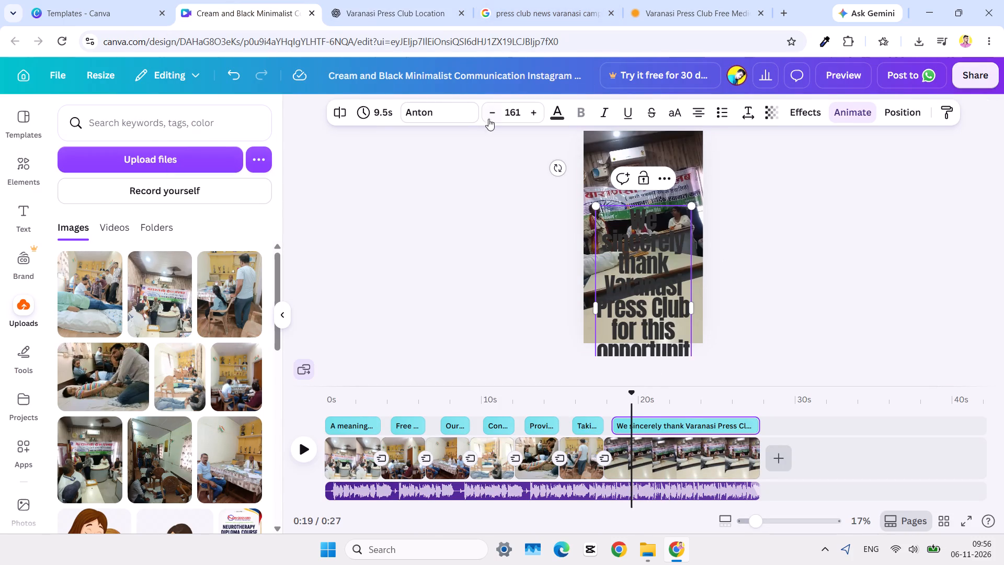
Change the final clip's subtitle font to Glacial Indifference from the document fonts.
click(449, 111)
click(454, 201)
click(453, 203)
click(649, 258)
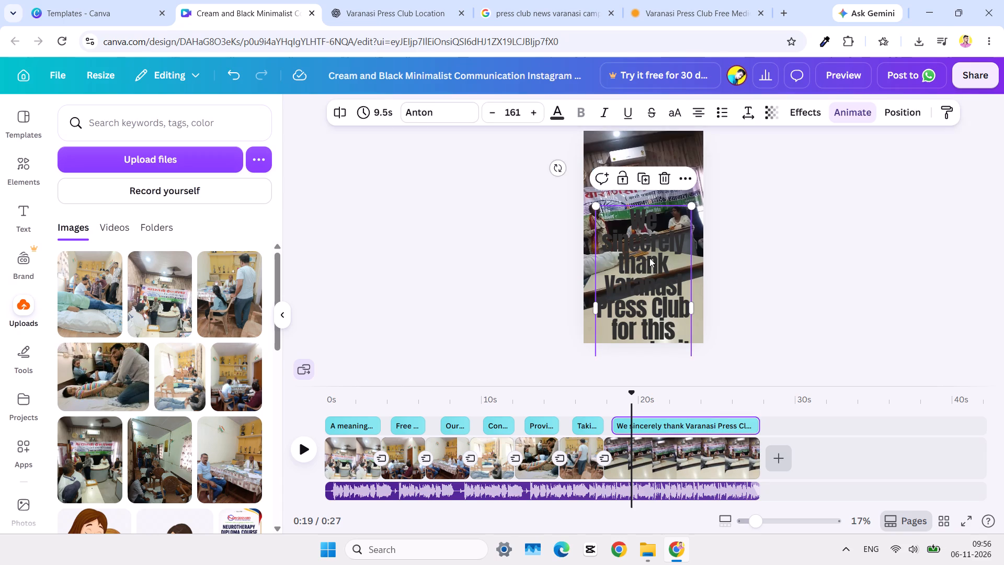
click(455, 111)
click(165, 306)
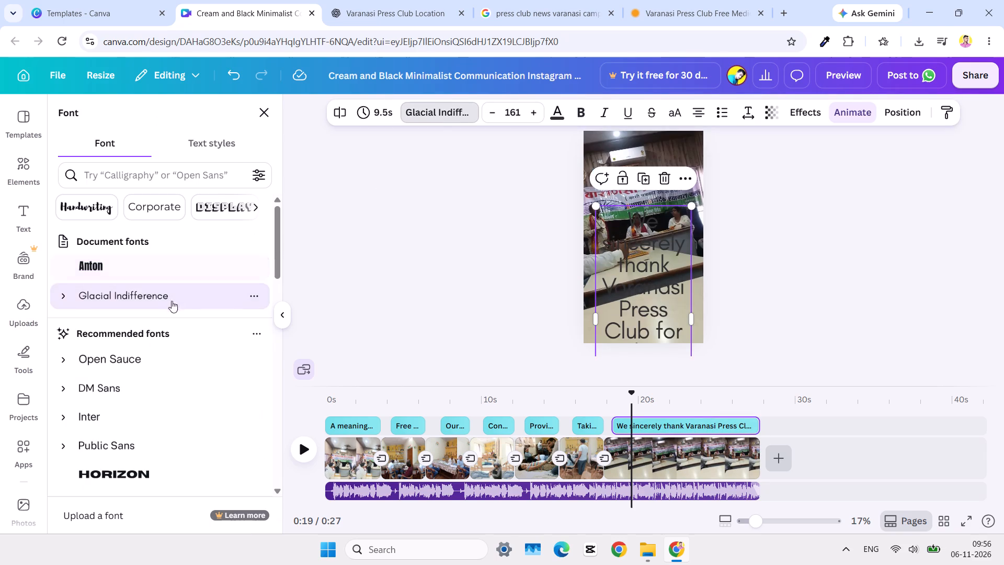
click(374, 287)
Set the final clip's subtitle font size to 70.
click(512, 119)
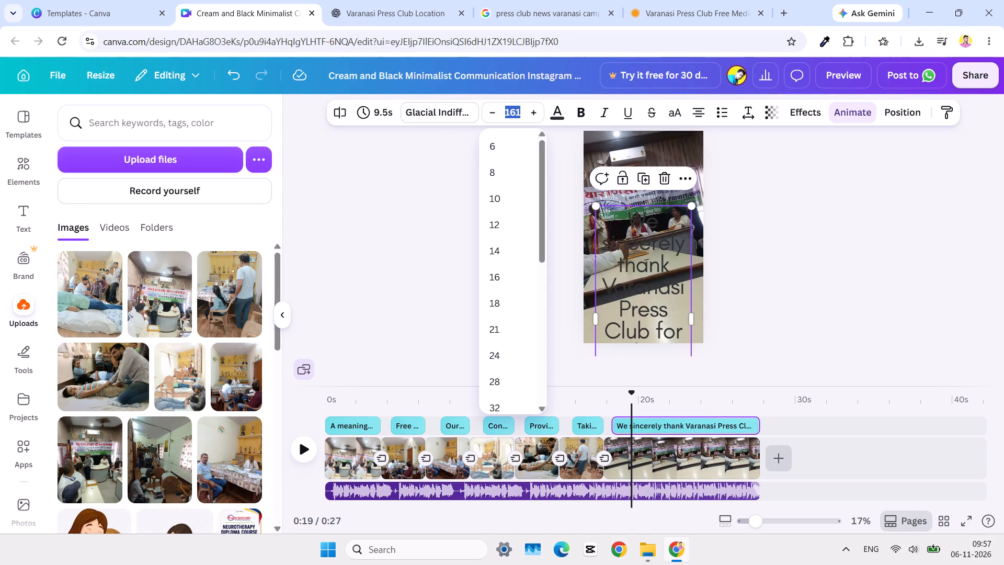
text(70)
key(Return)
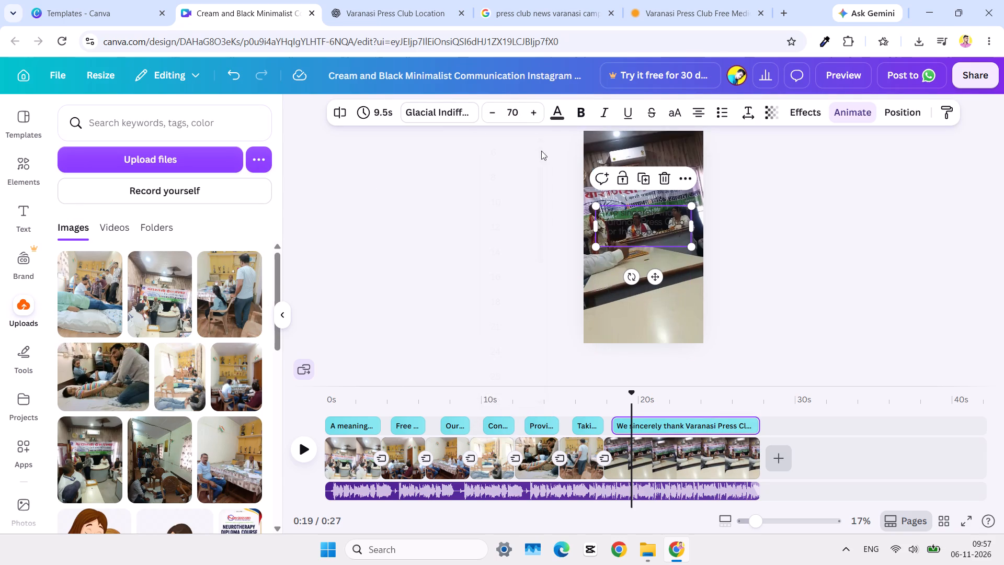
drag(398, 252, 406, 248)
Move the final clip's subtitle down onto the pale table area near the bottom of the video frame.
drag(644, 228, 648, 317)
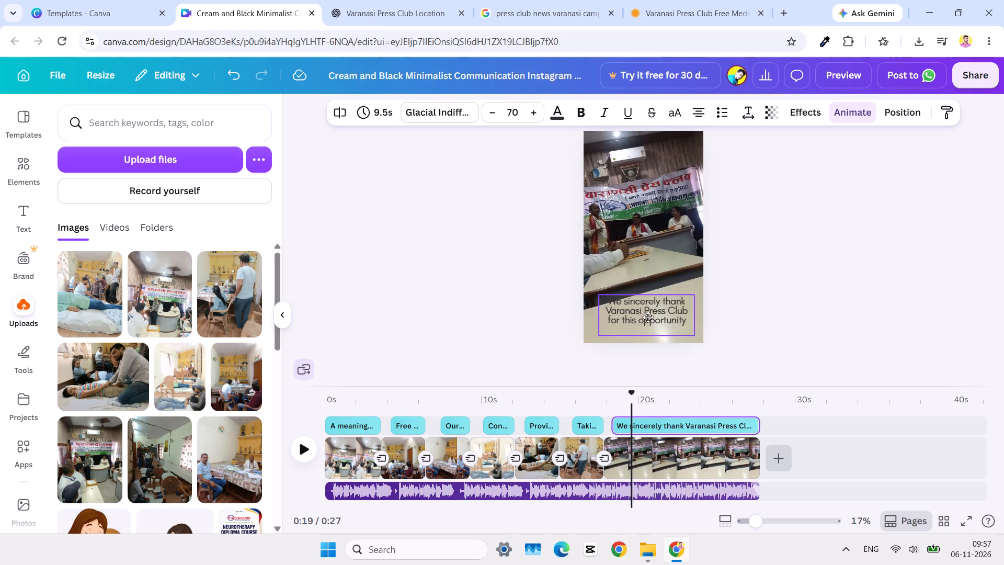
drag(648, 317, 646, 324)
click(738, 308)
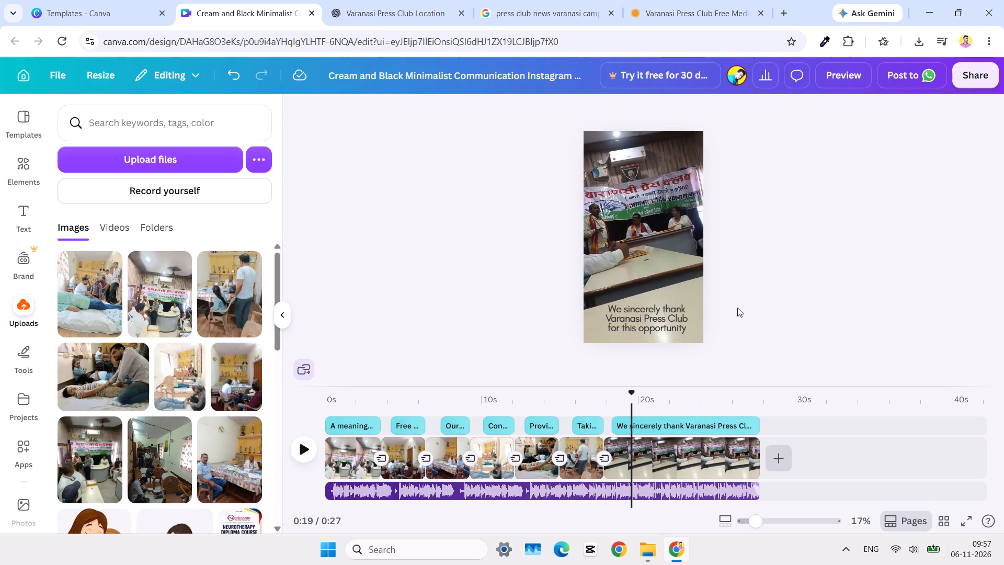
click(819, 333)
click(802, 341)
Play the reel from the beginning and review the subtitles against their photos, checking the second, third and fourth clips individually.
drag(631, 394, 627, 394)
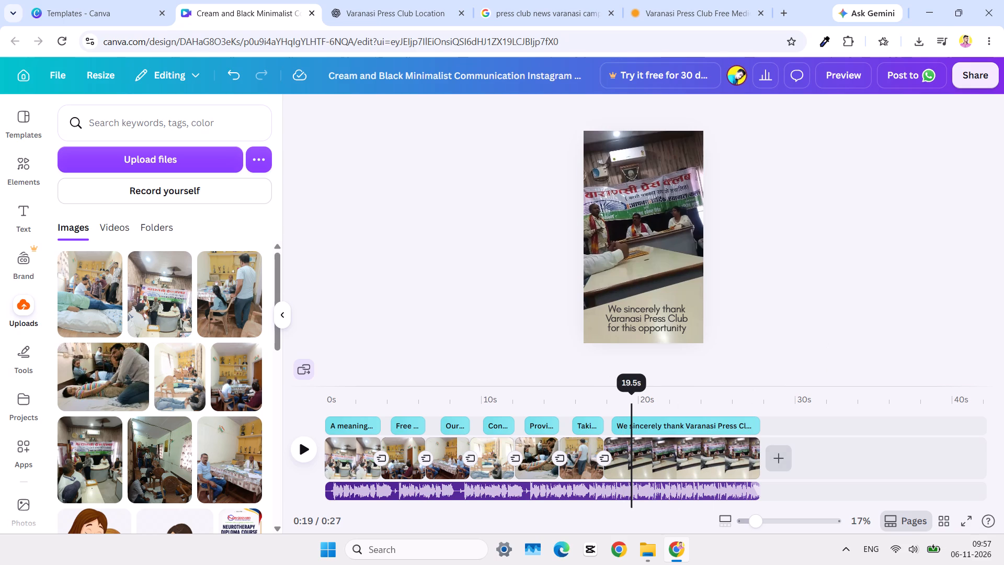
drag(627, 394, 312, 397)
click(303, 446)
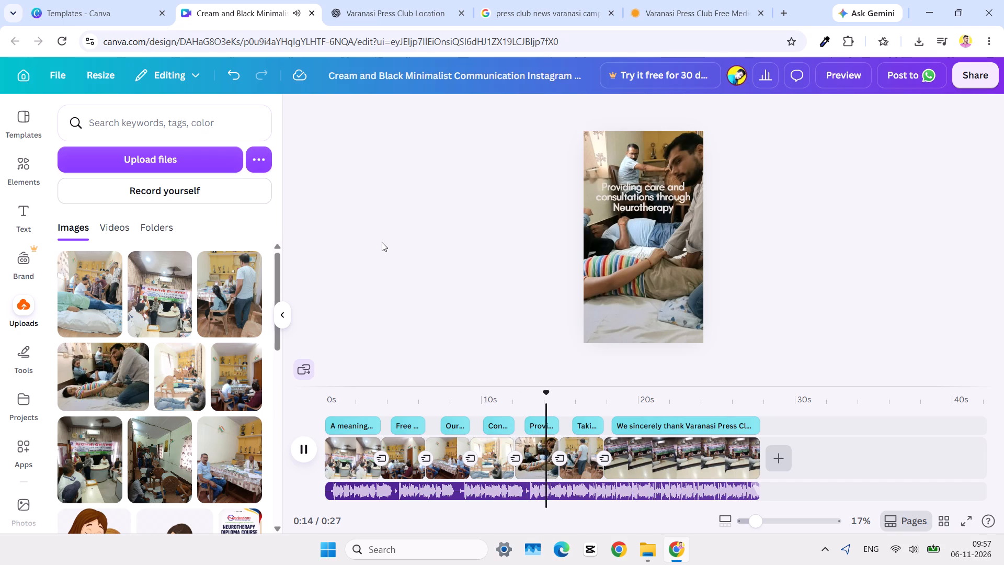
click(401, 452)
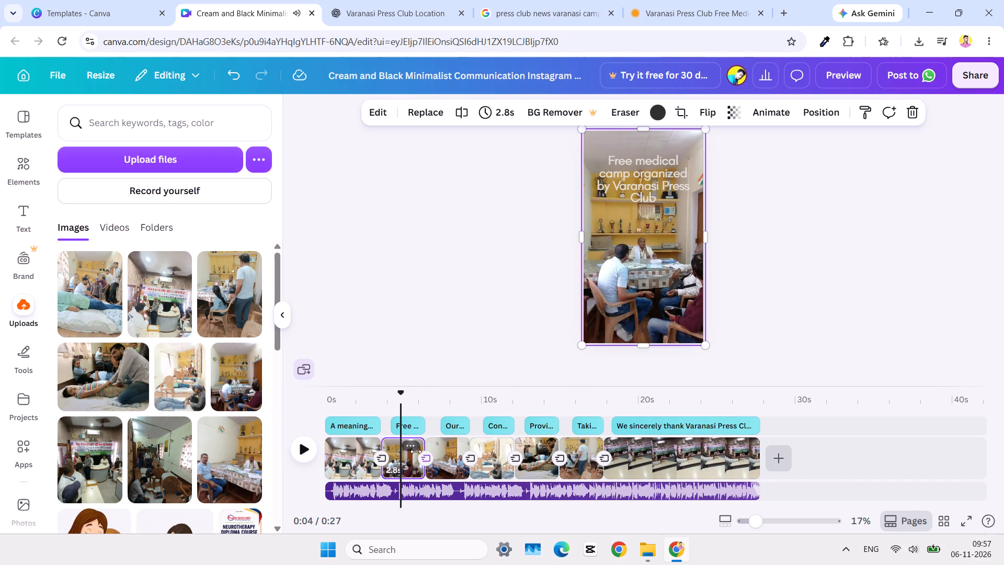
click(444, 458)
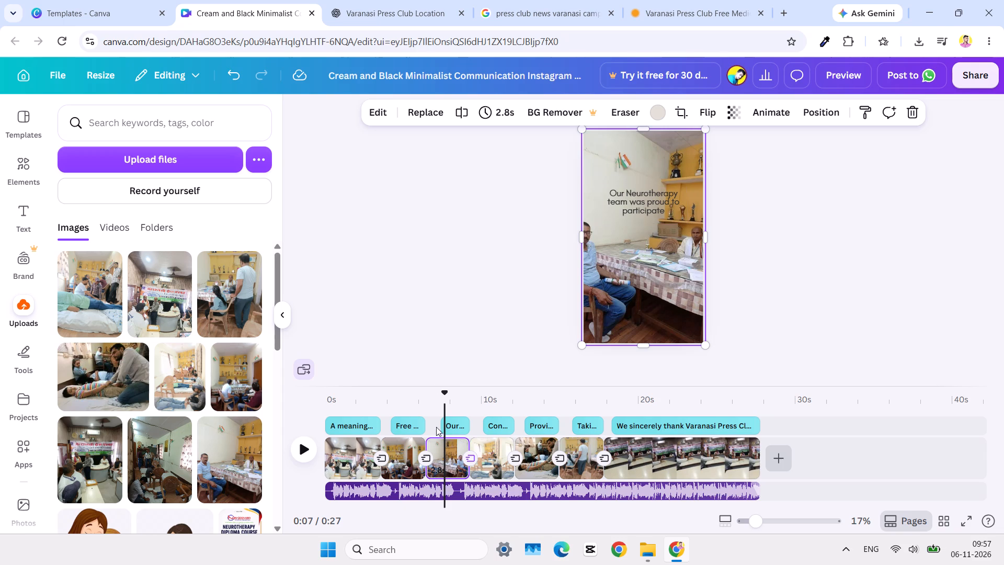
click(398, 425)
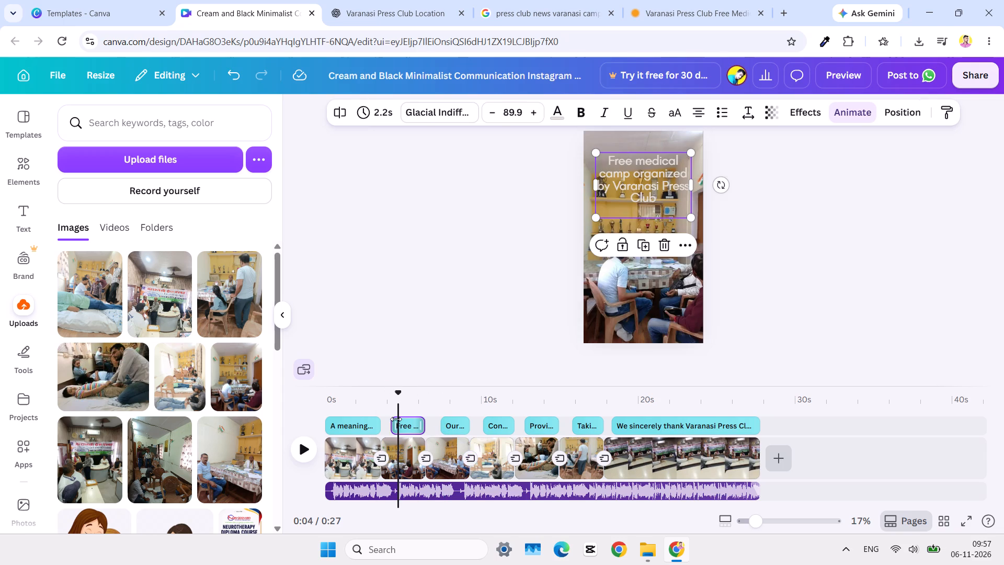
click(449, 457)
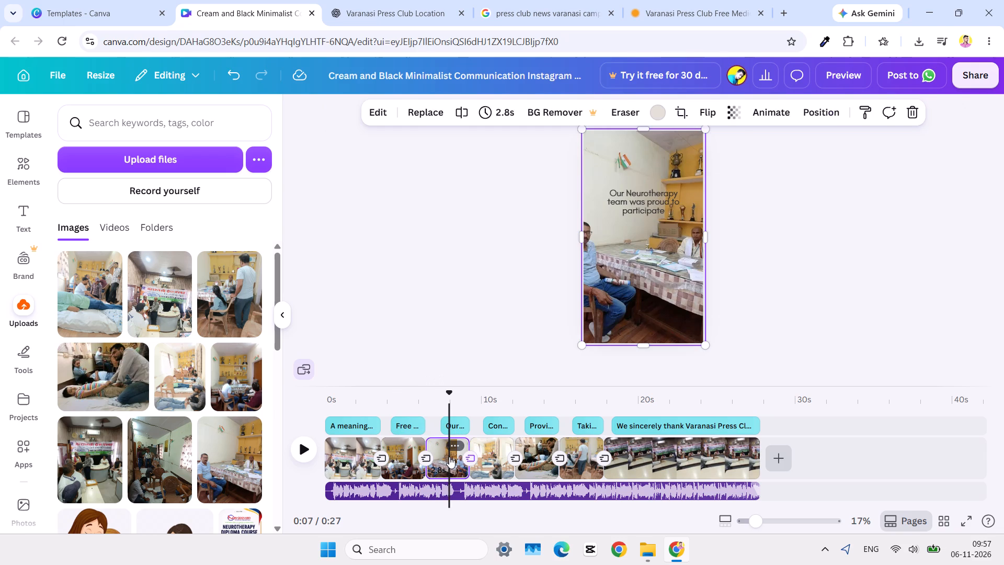
click(489, 459)
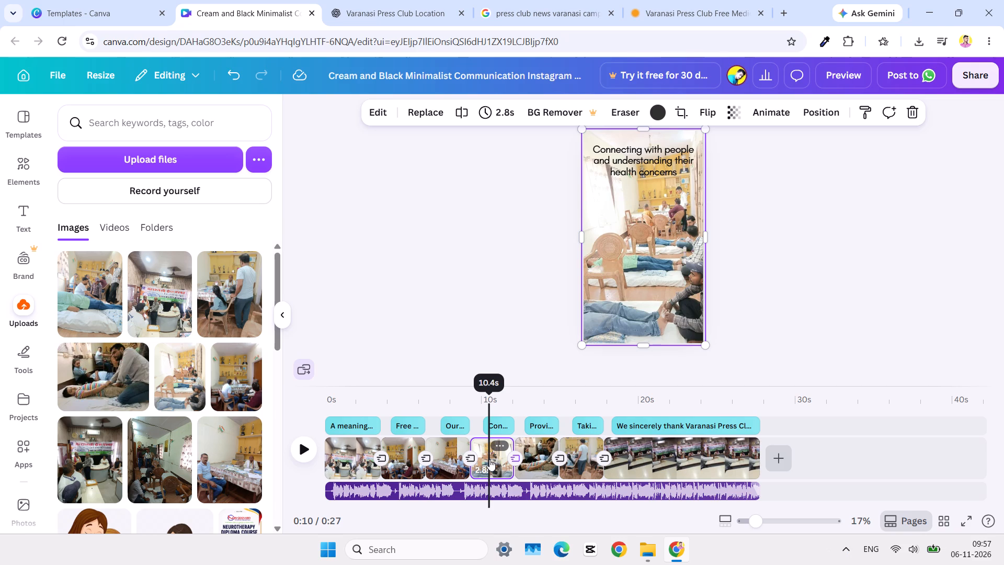
click(440, 459)
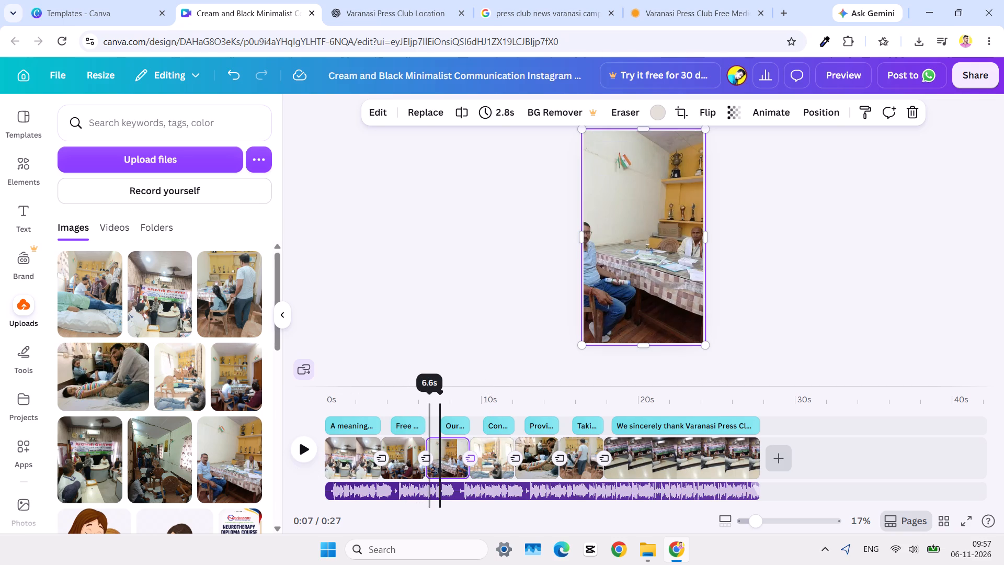
drag(440, 395, 316, 405)
click(301, 444)
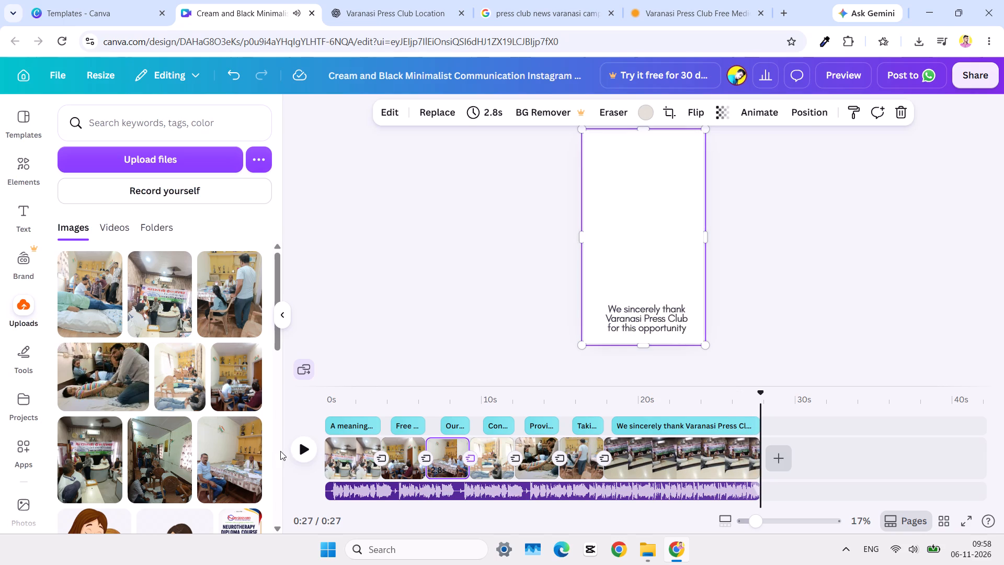
click(303, 454)
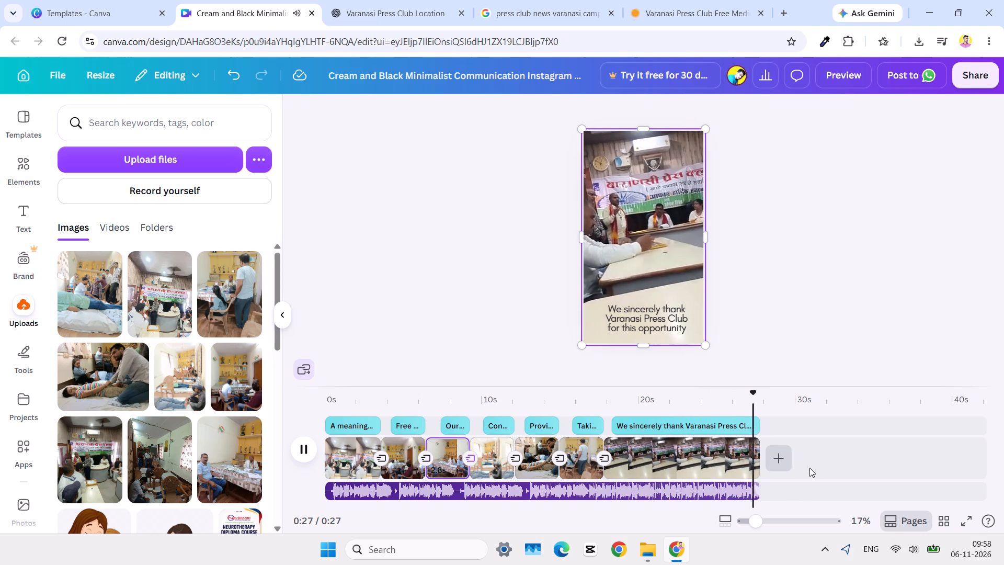
Shorten the final subtitle's duration to 9.2 s so it ends just before the closing video, and play back the ending.
click(758, 425)
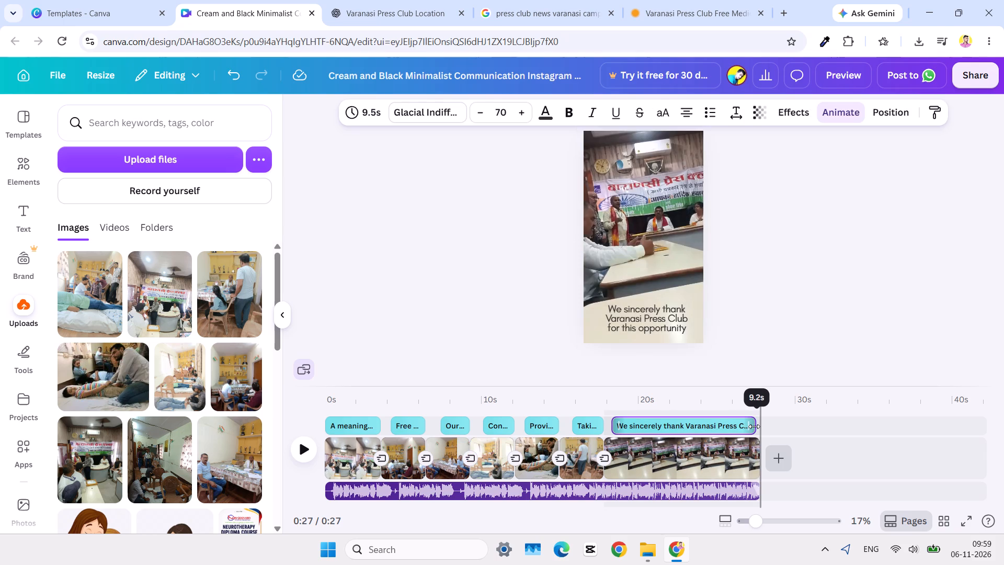
click(737, 437)
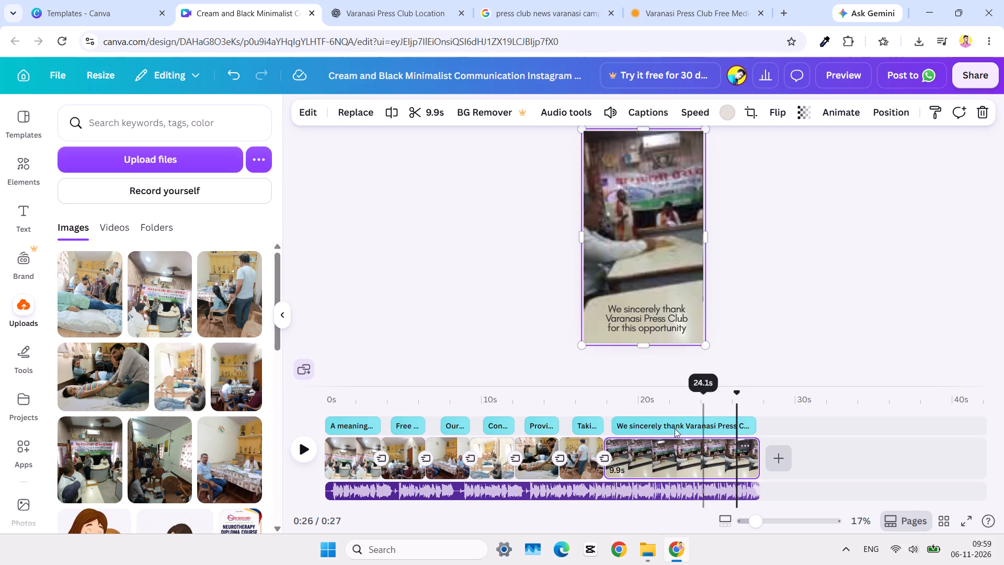
click(302, 444)
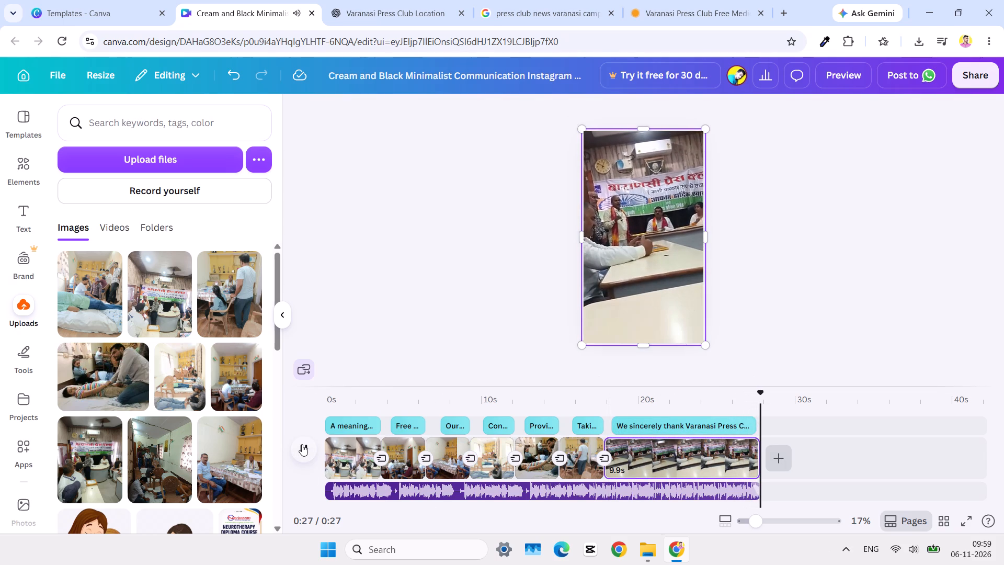
Extend the final subtitle's duration to 9.5 s so it lasts until the end of the reel, and play back the ending.
click(733, 426)
click(754, 424)
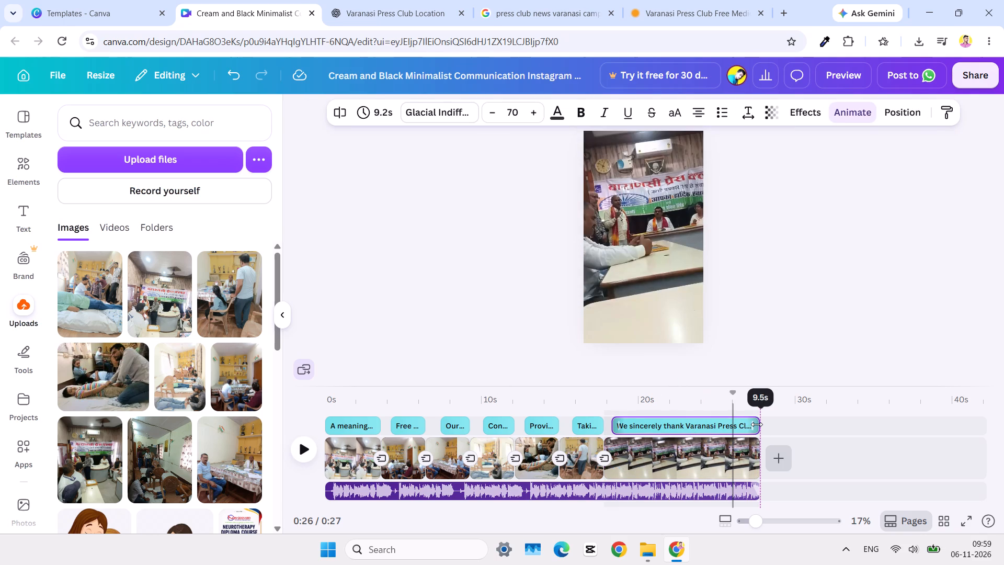
click(716, 426)
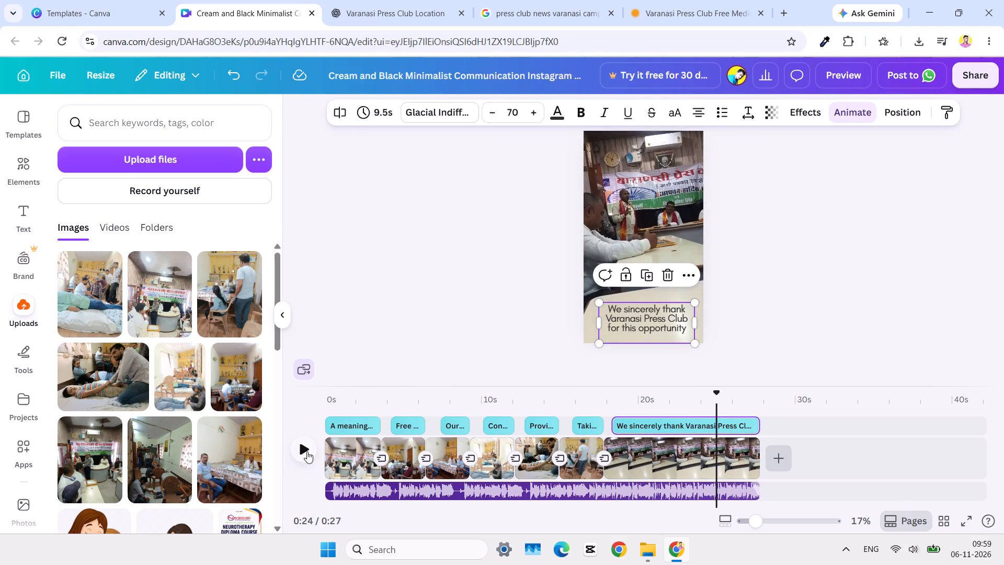
click(306, 452)
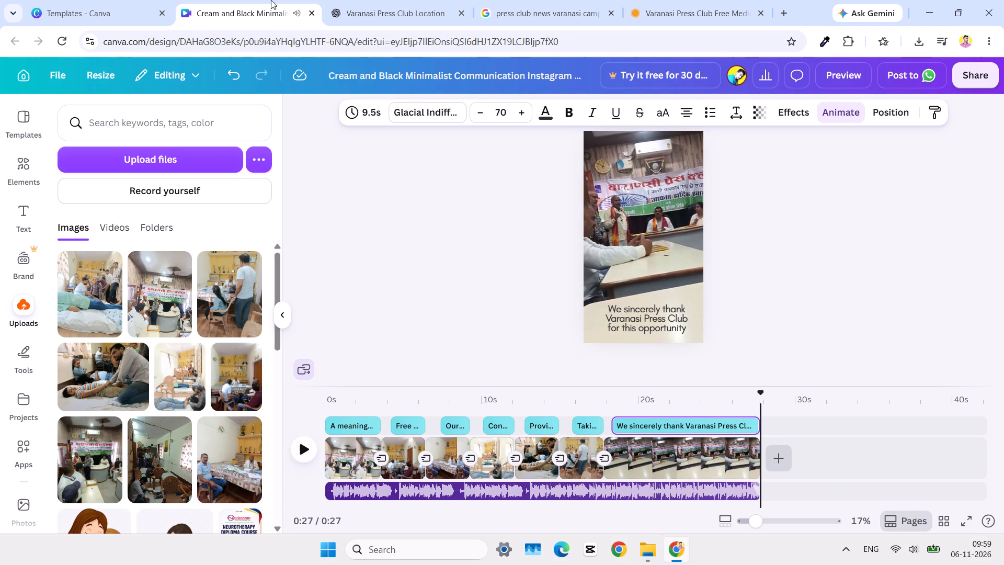
Download the finished Instagram reel from the design's sharing options.
click(988, 76)
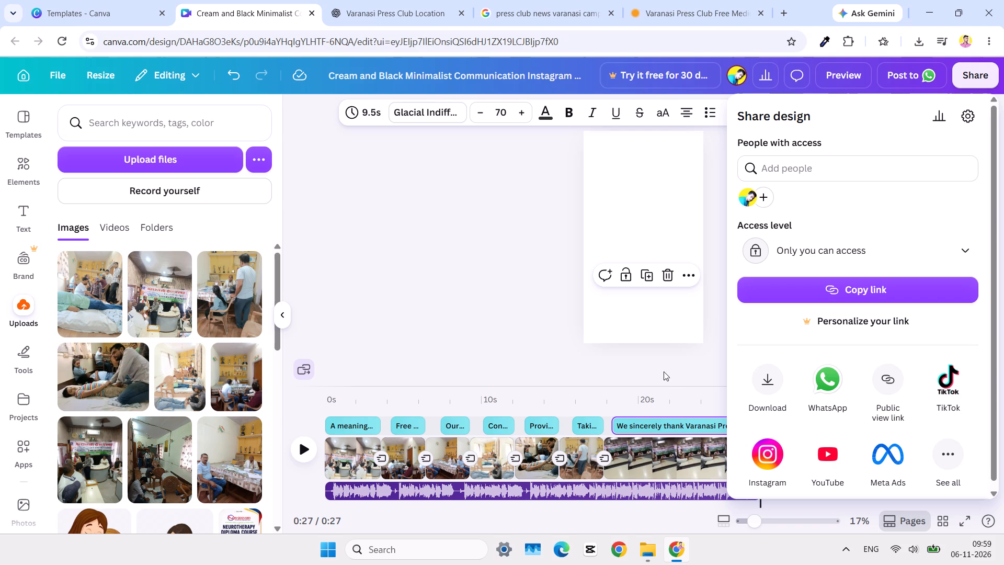
click(769, 372)
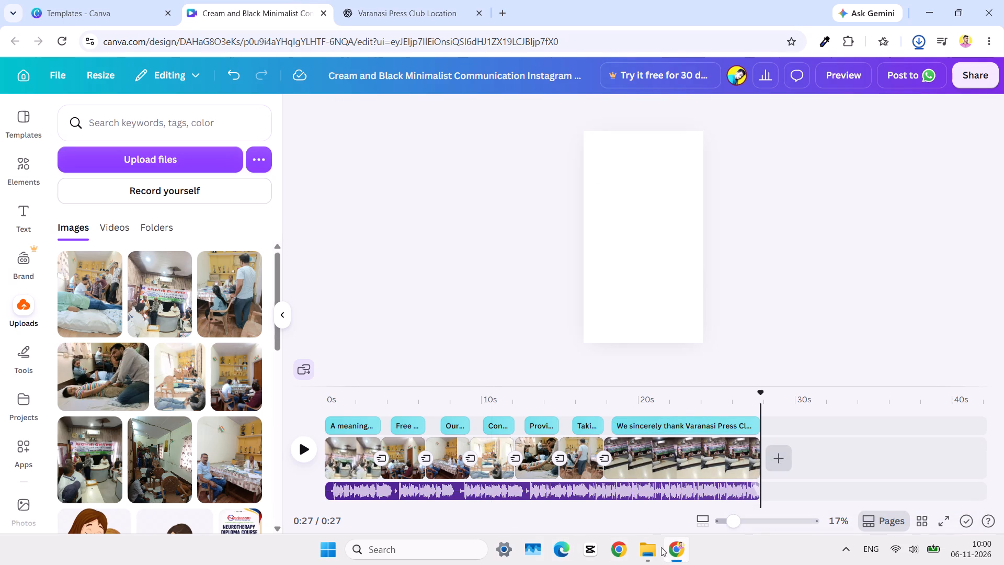
Close the Varanasi Press Club Location chat tab and open a new blank browser tab.
click(477, 12)
click(351, 13)
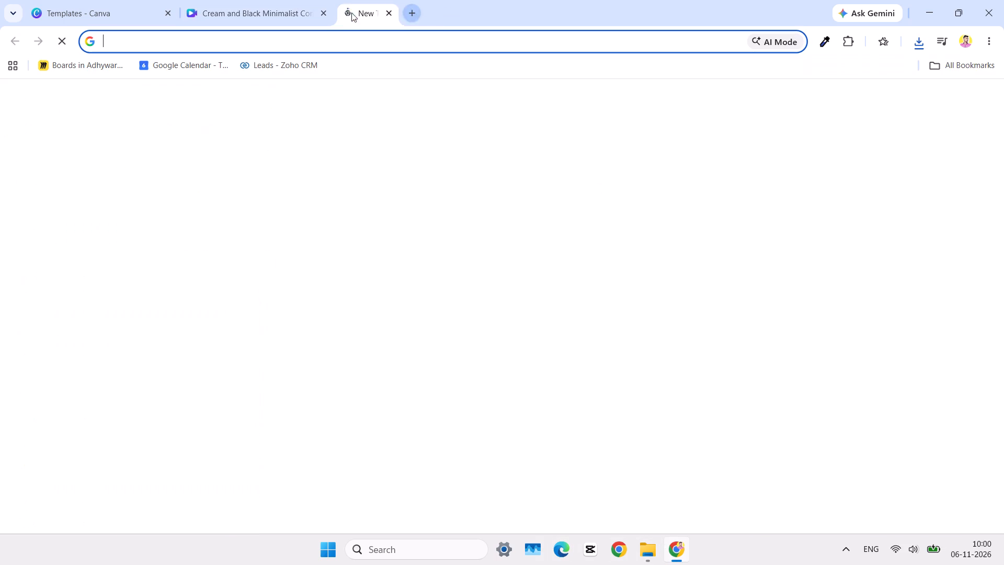
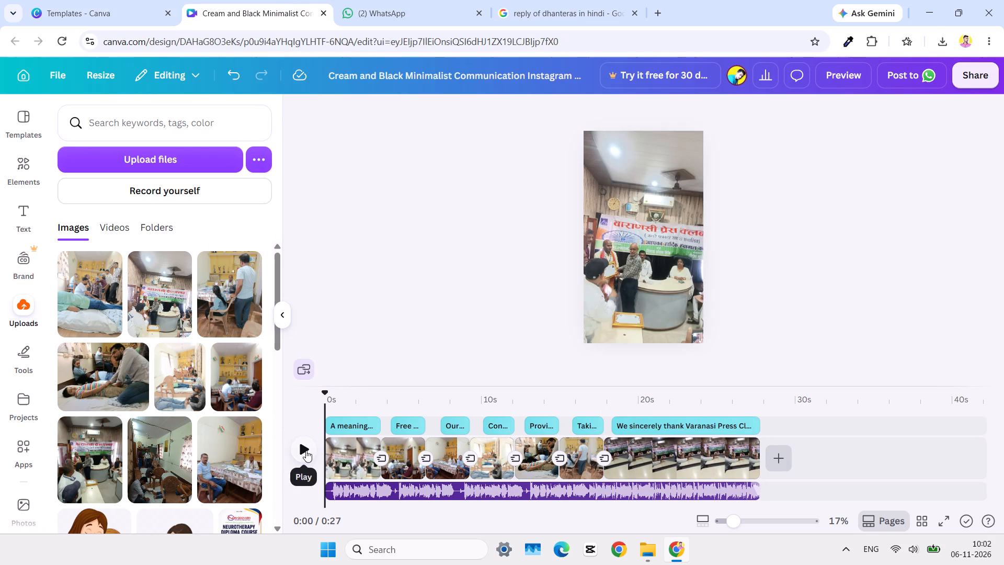
Play the reel from the beginning through the first subtitle into the second clip, and pause there.
click(302, 451)
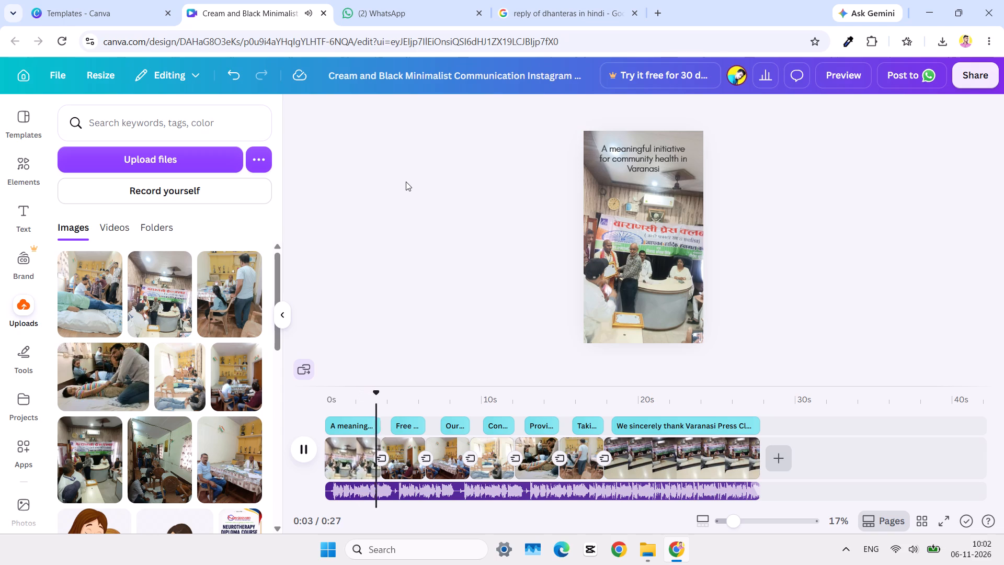
click(307, 451)
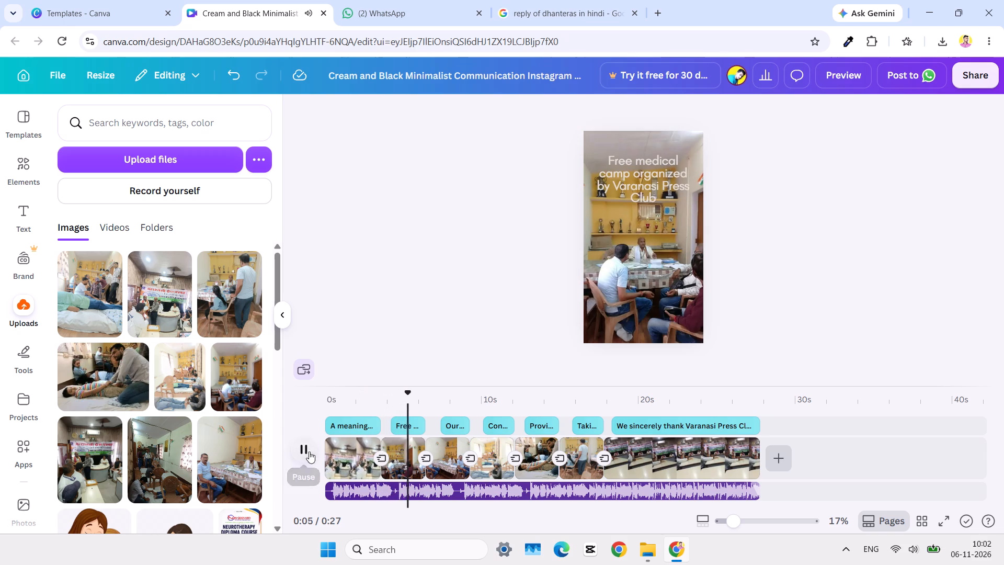